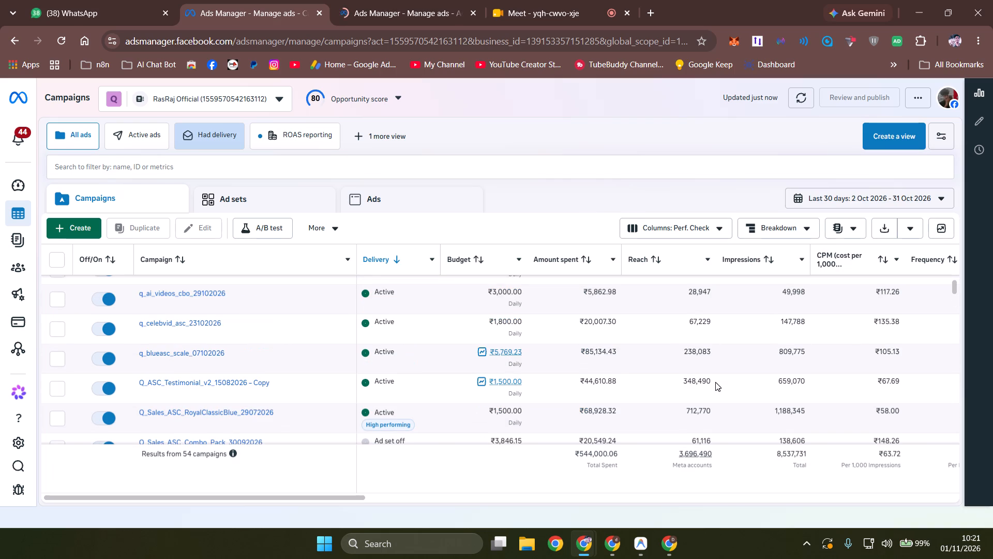
Set the campaign report's date range to Last 7 days.
{"action": "scroll", "coordinate": [715, 381], "scroll_direction": "up", "scroll_amount": 3}
{"action": "scroll", "coordinate": [697, 319], "scroll_direction": "up", "scroll_amount": 2}
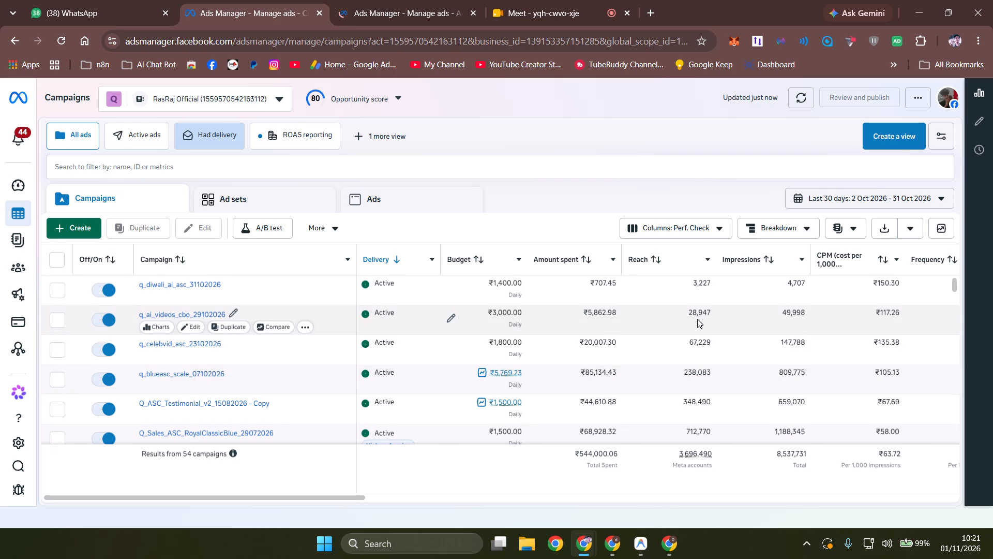
{"action": "left_click", "coordinate": [839, 194]}
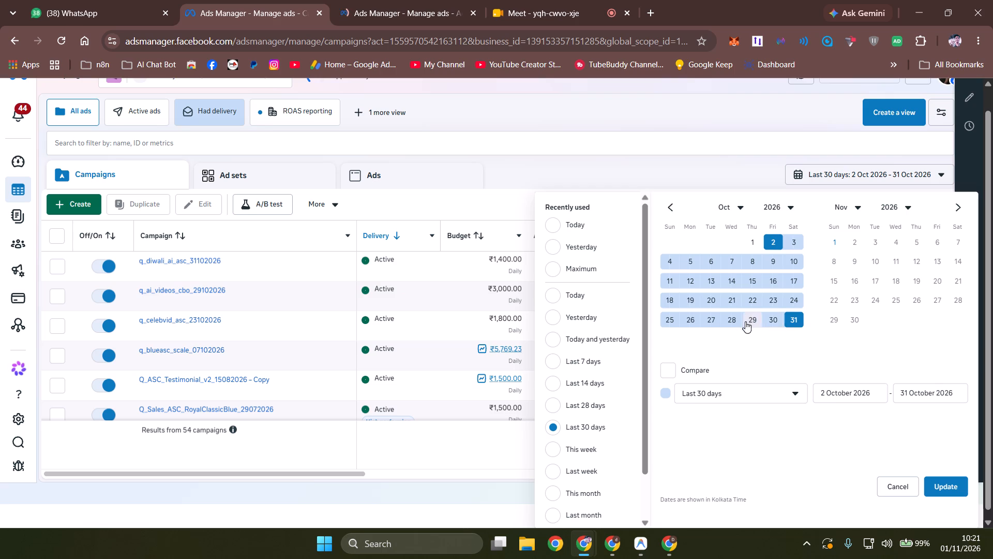
{"action": "left_click", "coordinate": [546, 364]}
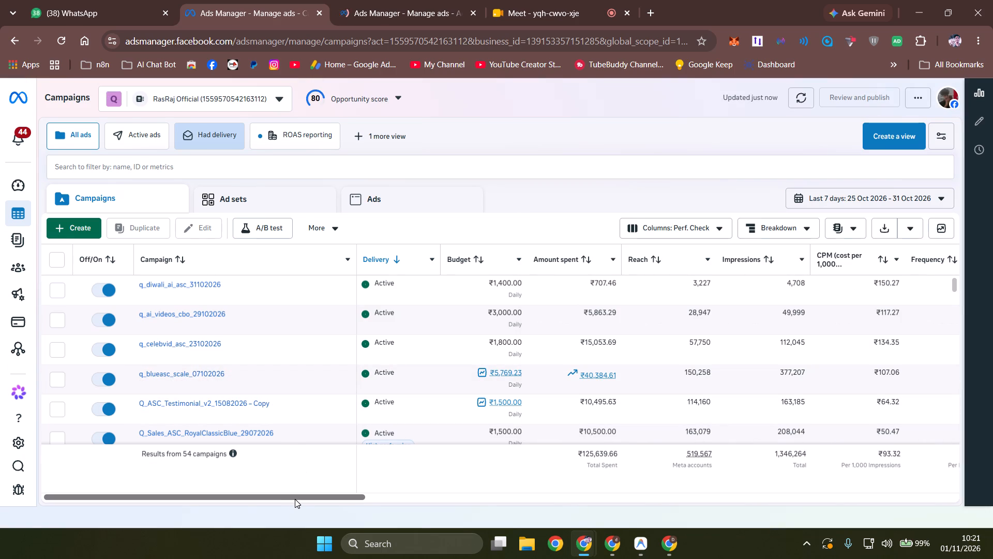
Examine the campaigns' seven-day metrics from budget and spend through purchases, ROAS and hook rate to link click-through rate.
{"action": "left_click_drag", "start_coordinate": [295, 499], "coordinate": [341, 497]}
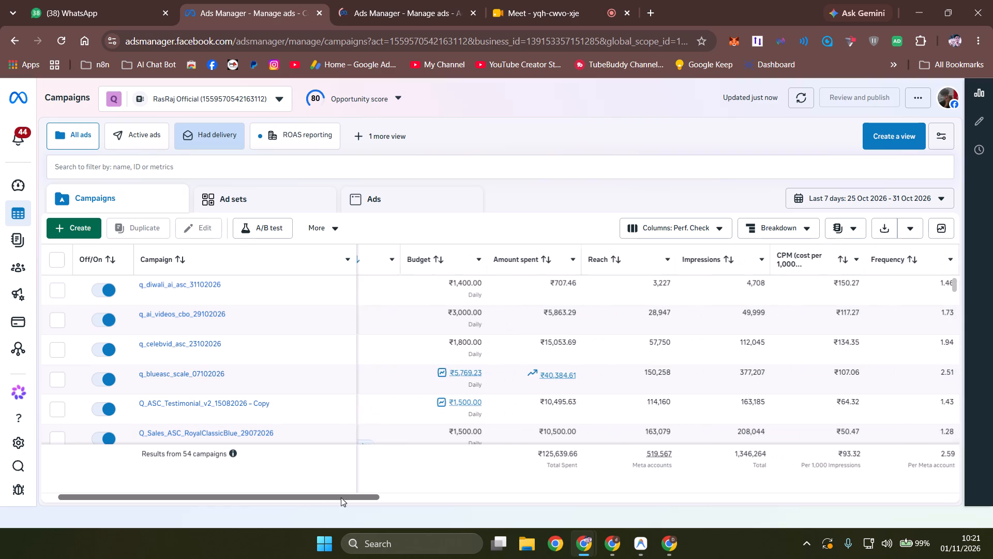
{"action": "left_click_drag", "start_coordinate": [341, 497], "coordinate": [446, 501]}
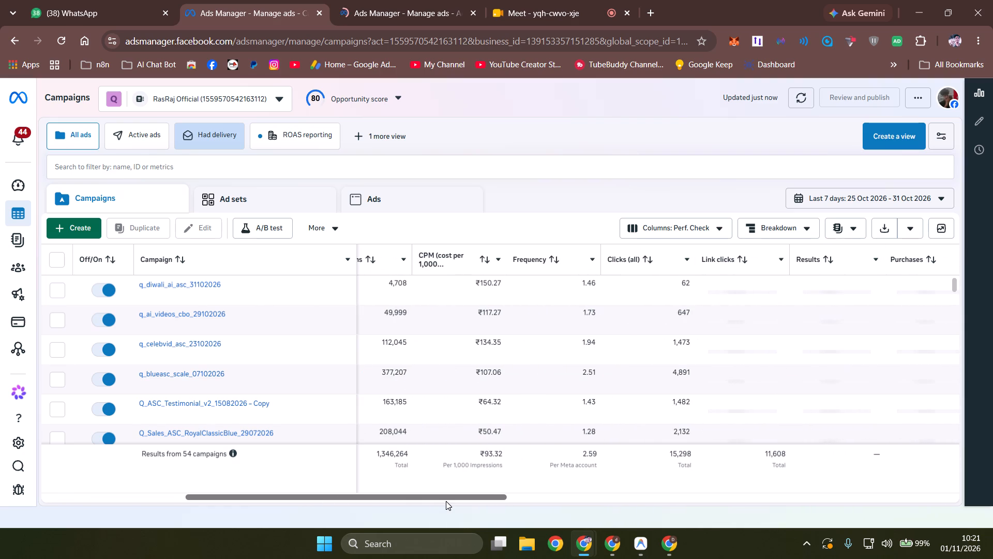
{"action": "left_click_drag", "start_coordinate": [446, 501], "coordinate": [497, 493]}
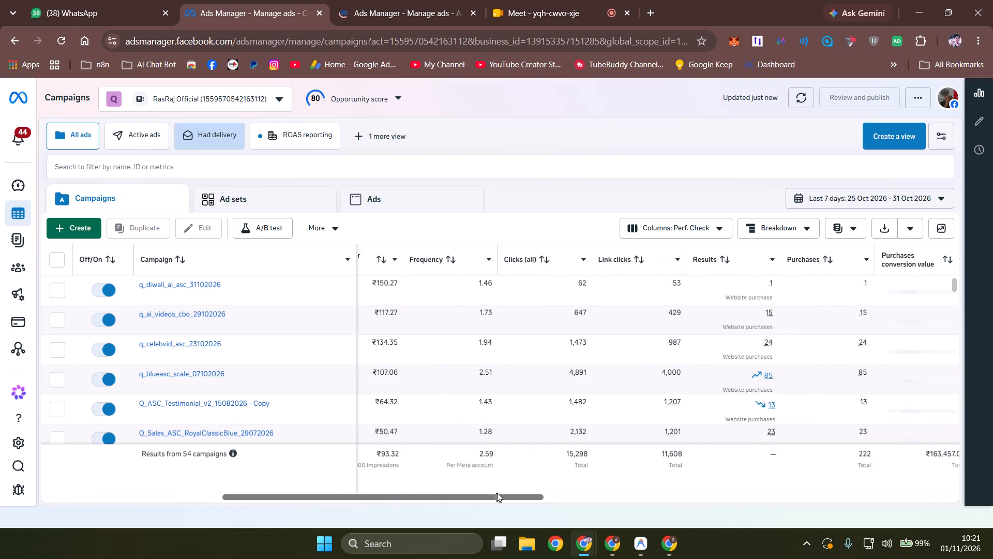
{"action": "left_click_drag", "start_coordinate": [497, 493], "coordinate": [553, 491]}
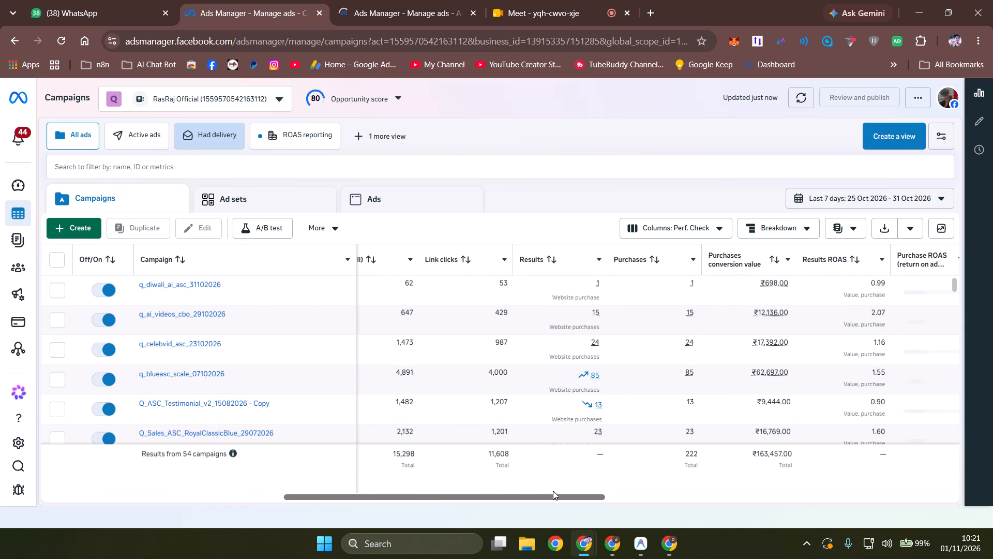
{"action": "left_click_drag", "start_coordinate": [553, 491], "coordinate": [633, 495]}
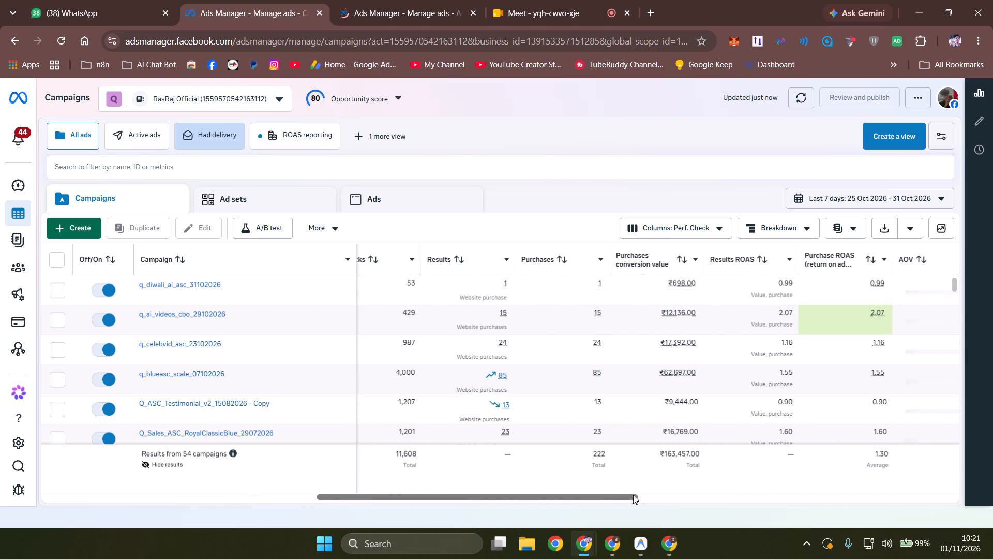
{"action": "left_click_drag", "start_coordinate": [633, 495], "coordinate": [654, 496]}
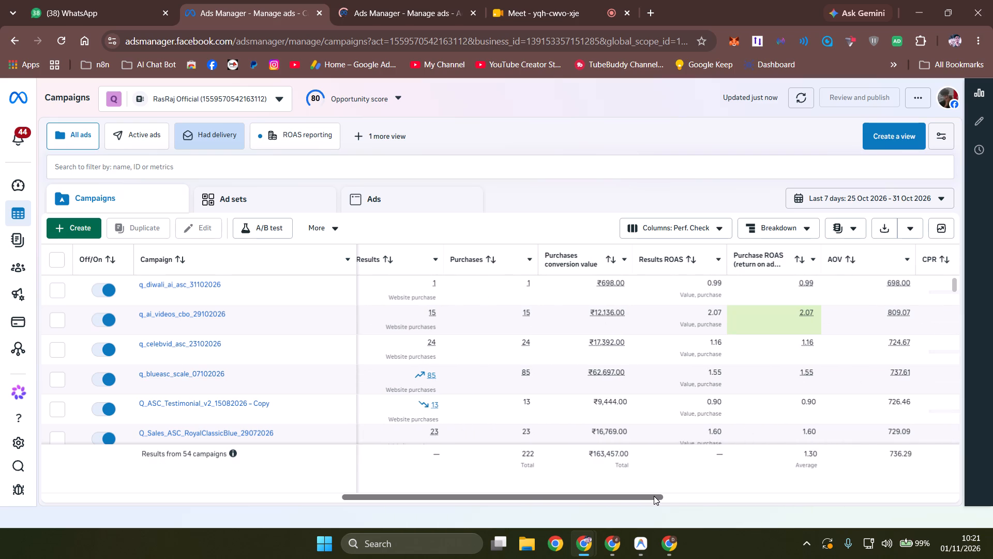
{"action": "left_click_drag", "start_coordinate": [654, 496], "coordinate": [758, 497]}
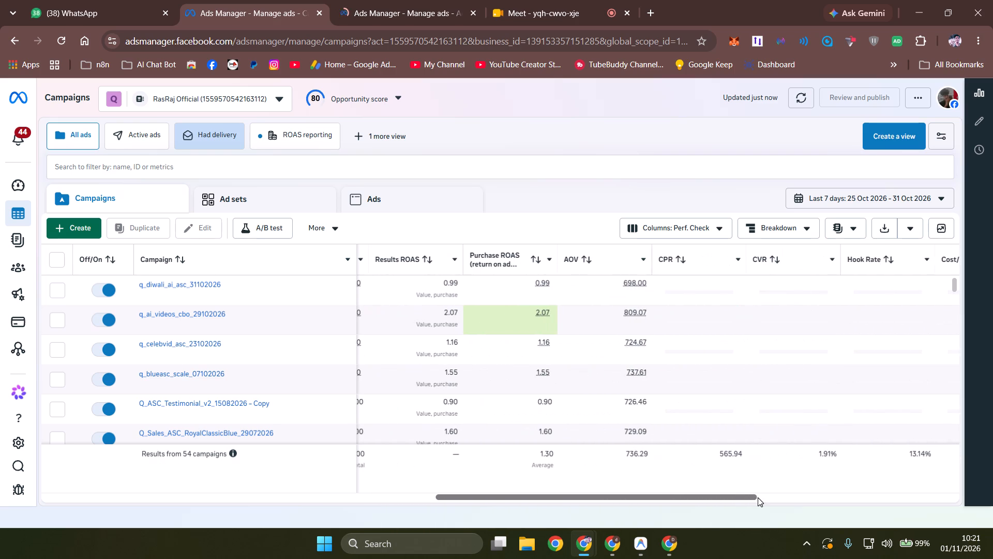
{"action": "left_click_drag", "start_coordinate": [758, 497], "coordinate": [778, 499]}
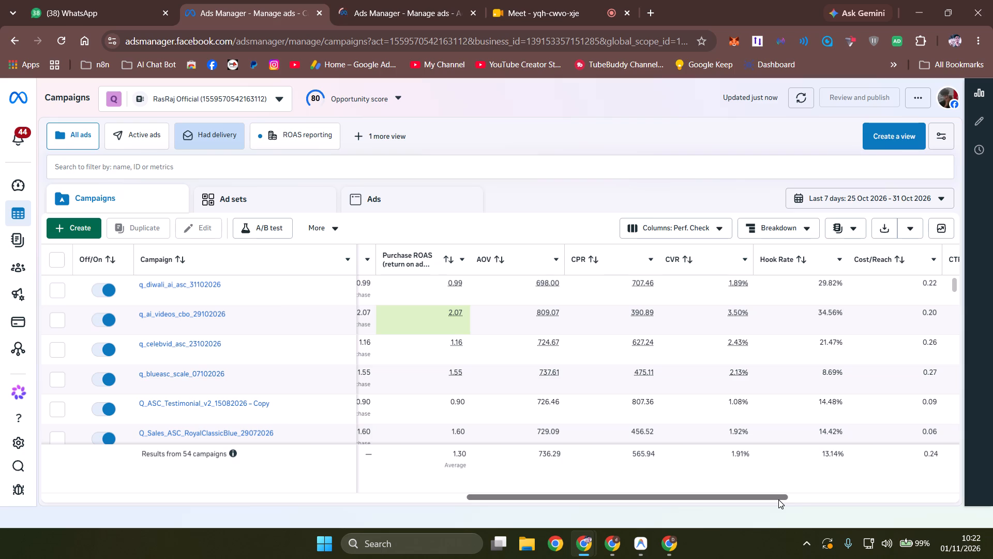
{"action": "left_click_drag", "start_coordinate": [778, 499], "coordinate": [825, 498]}
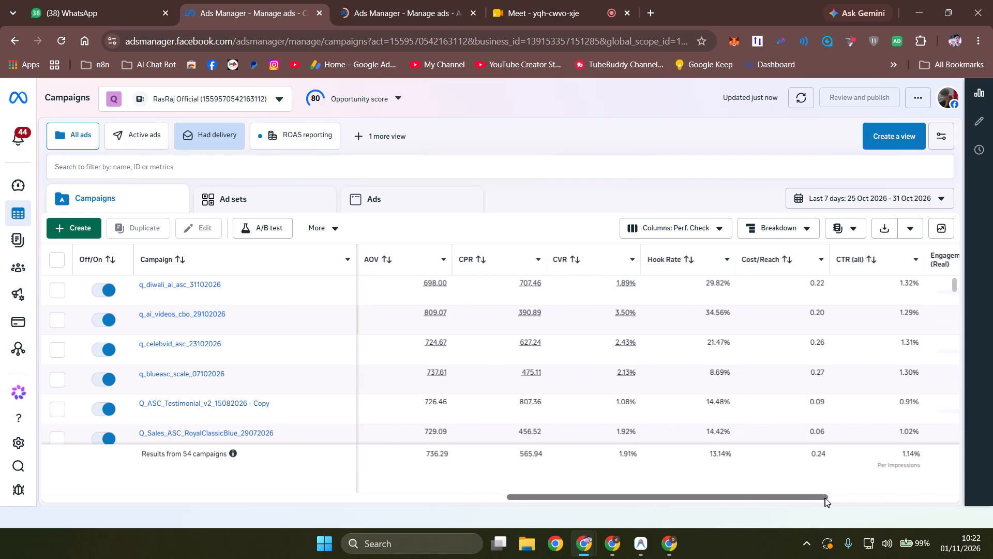
{"action": "left_click_drag", "start_coordinate": [825, 498], "coordinate": [916, 498]}
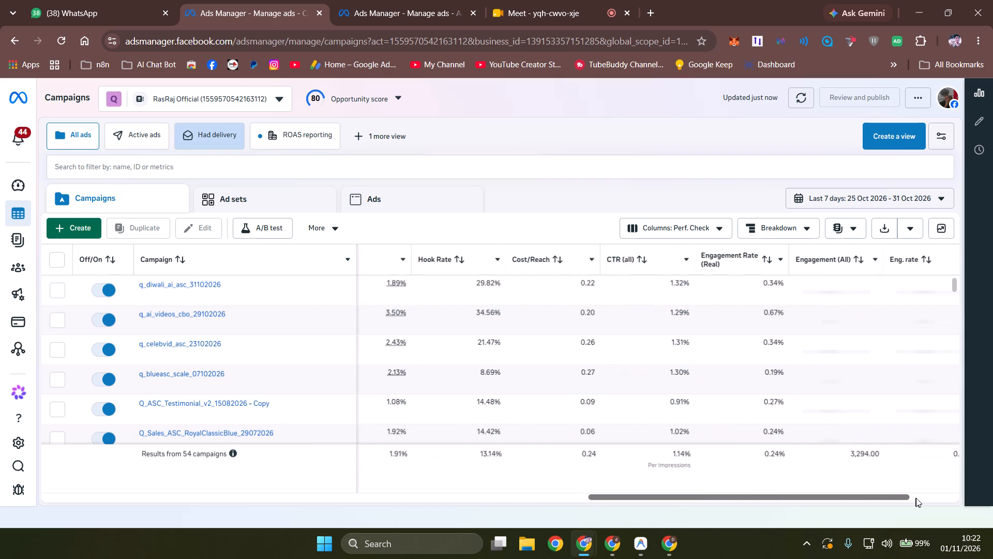
{"action": "left_click_drag", "start_coordinate": [916, 498], "coordinate": [956, 498]}
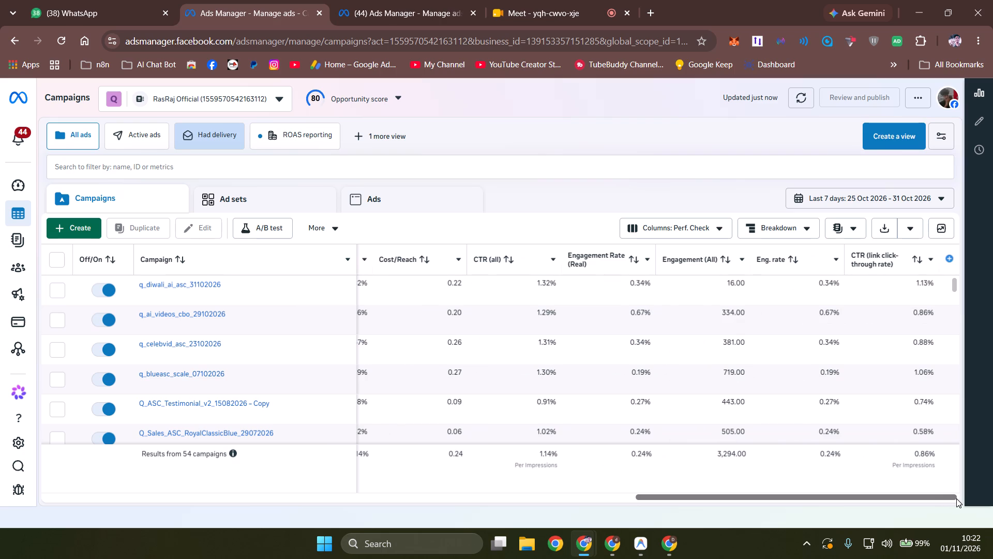
{"action": "left_click_drag", "start_coordinate": [956, 498], "coordinate": [970, 497]}
{"action": "left_click_drag", "start_coordinate": [879, 500], "coordinate": [921, 497]}
Review the campaigns' metrics in reverse, from engagement and hook rate back through CVR, CPR and AOV to purchase ROAS.
{"action": "left_click_drag", "start_coordinate": [822, 501], "coordinate": [822, 501]}
{"action": "left_click_drag", "start_coordinate": [822, 501], "coordinate": [838, 499]}
{"action": "left_click_drag", "start_coordinate": [833, 497], "coordinate": [857, 496]}
{"action": "left_click_drag", "start_coordinate": [848, 496], "coordinate": [815, 506]}
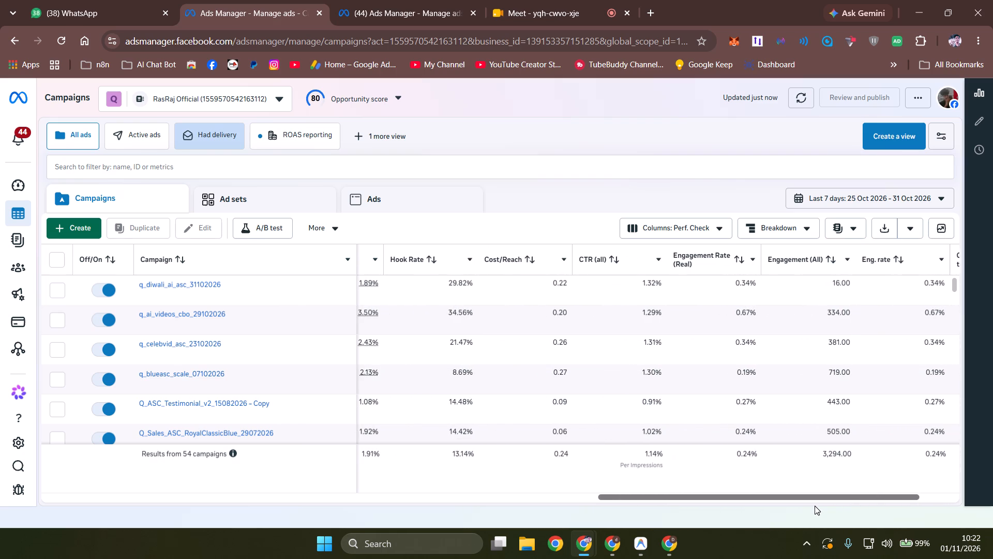
{"action": "left_click_drag", "start_coordinate": [815, 506], "coordinate": [793, 510]}
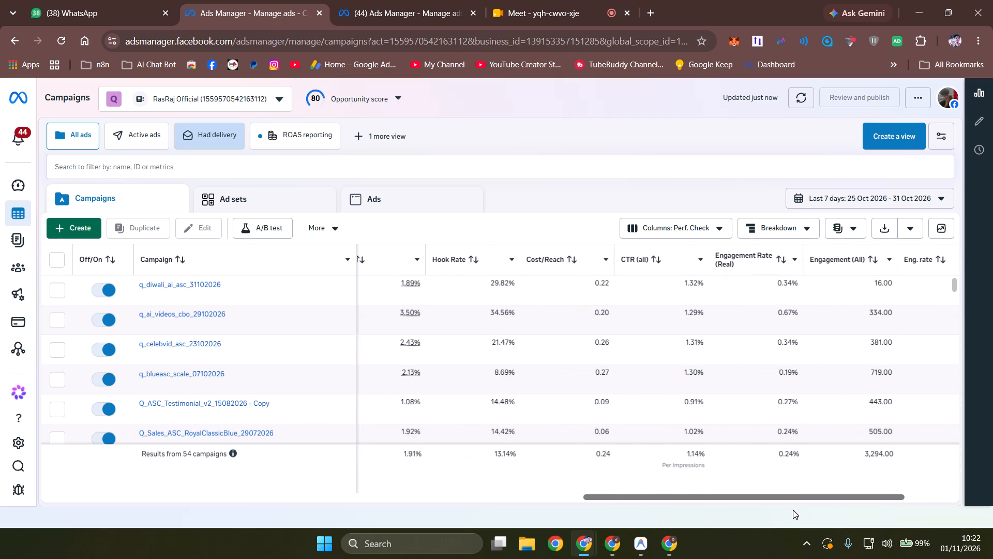
{"action": "left_click_drag", "start_coordinate": [793, 510], "coordinate": [782, 510]}
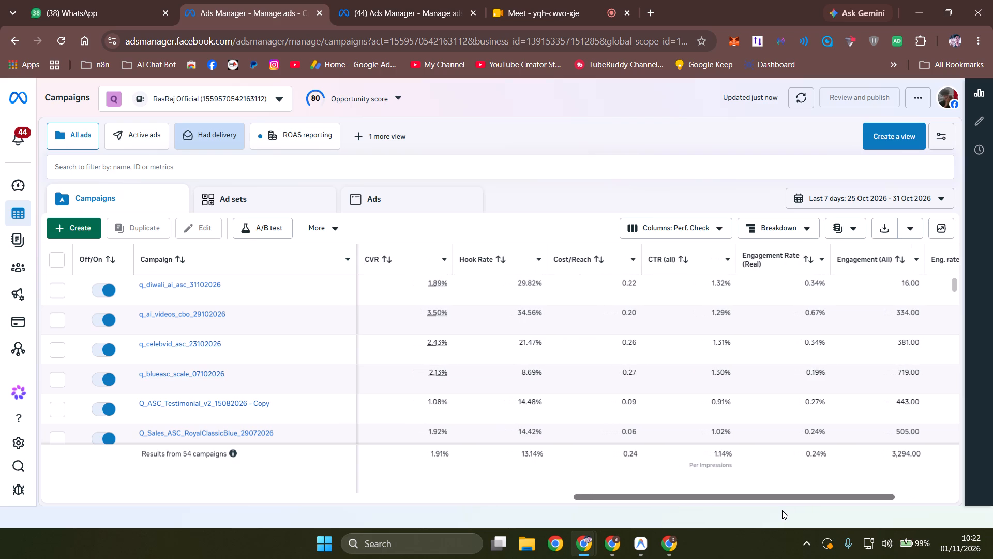
{"action": "left_click_drag", "start_coordinate": [782, 510], "coordinate": [775, 511]}
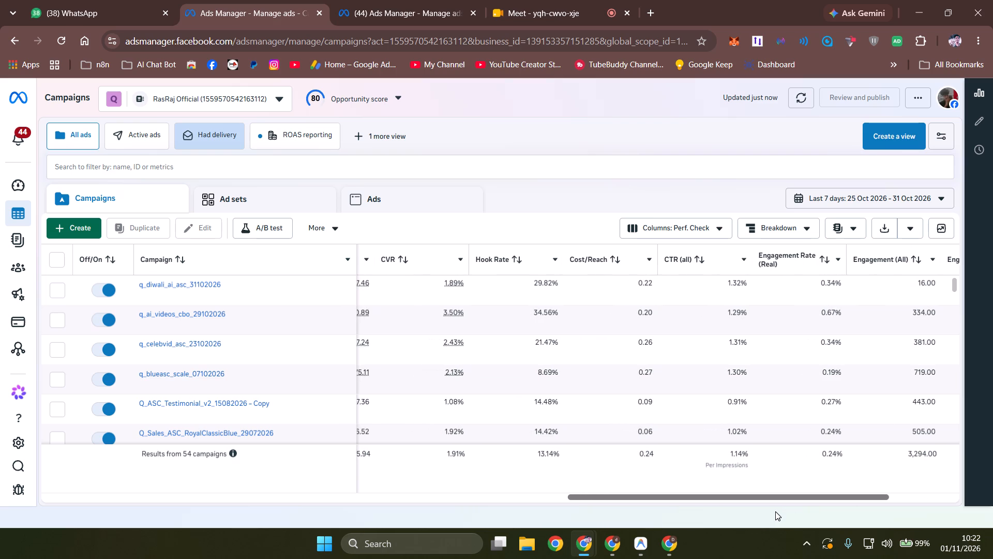
{"action": "left_click_drag", "start_coordinate": [775, 511], "coordinate": [771, 512]}
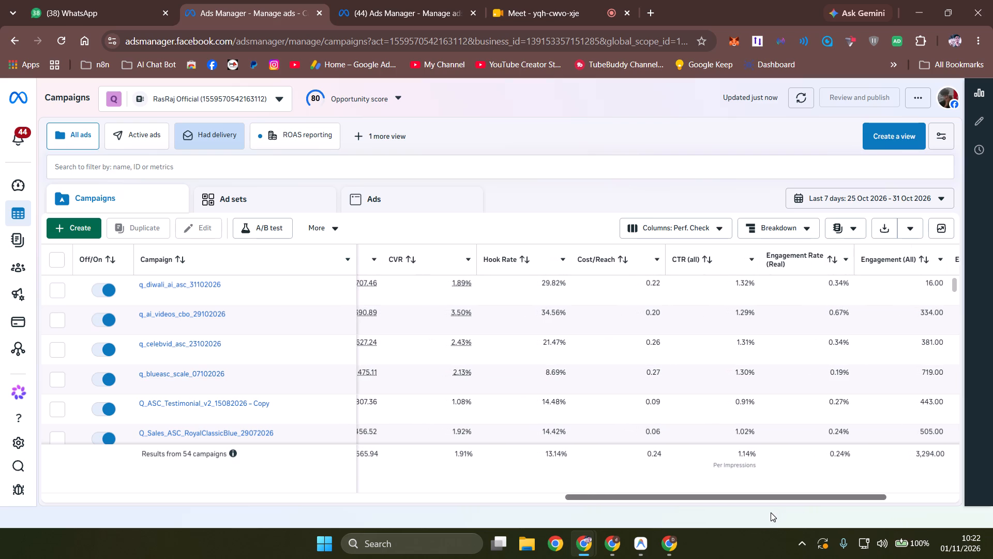
{"action": "left_click_drag", "start_coordinate": [771, 512], "coordinate": [711, 517]}
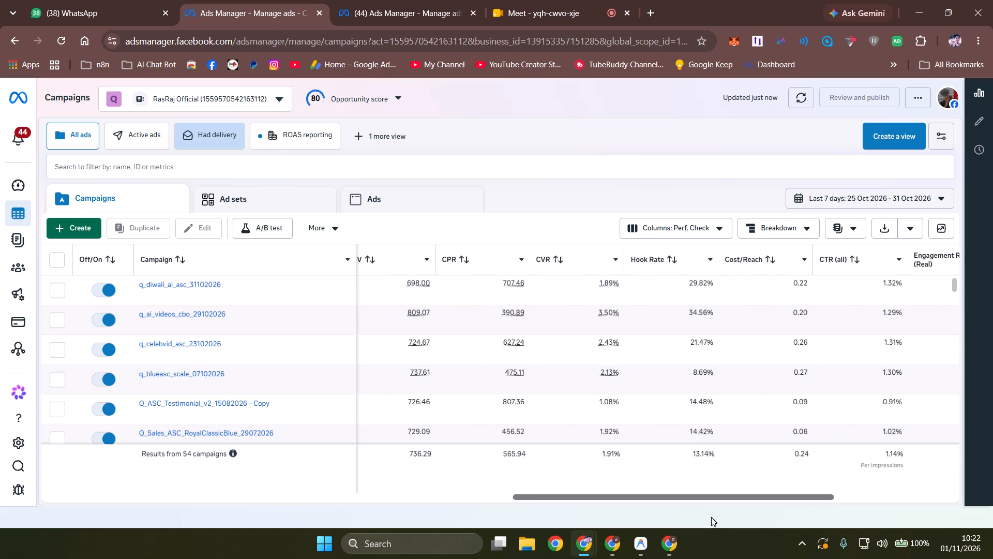
{"action": "left_click_drag", "start_coordinate": [711, 517], "coordinate": [627, 525]}
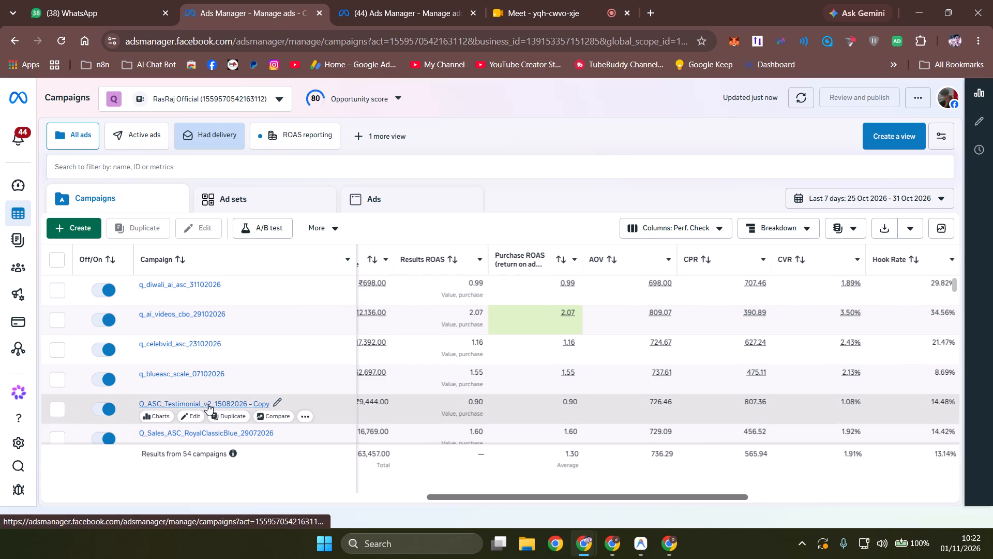
Open the ad sets of the Q_ASC_Testimonial_v2_15082026 - Copy campaign.
{"action": "left_click", "coordinate": [207, 404]}
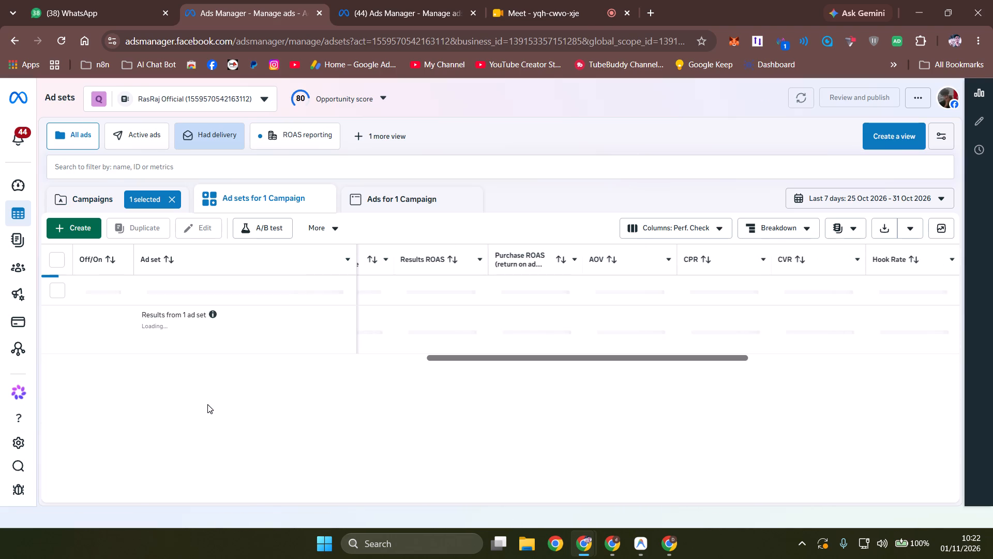
Set the date range to Maximum and check the ad set's purchase conversion value and ROAS.
{"action": "left_click", "coordinate": [847, 195]}
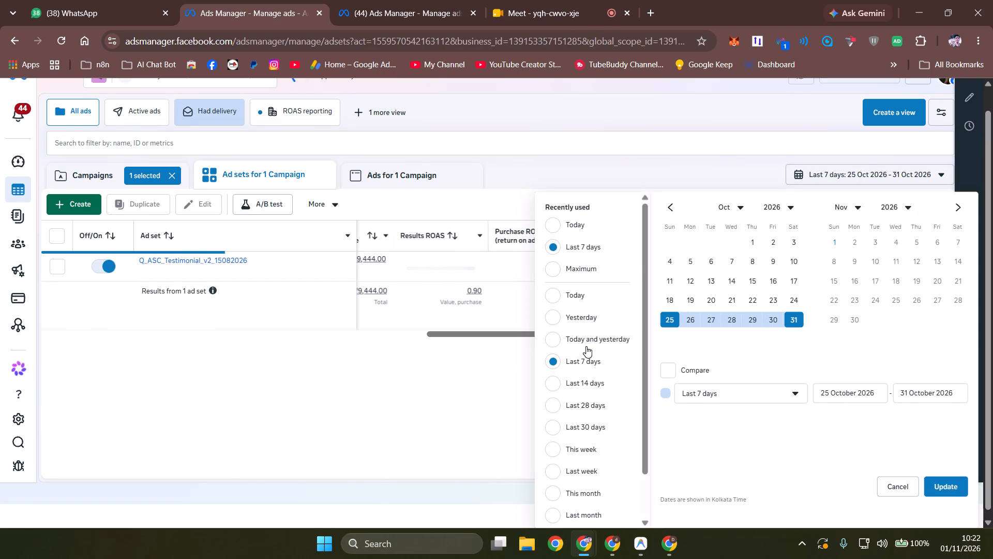
{"action": "scroll", "coordinate": [585, 453], "scroll_direction": "down", "scroll_amount": 1}
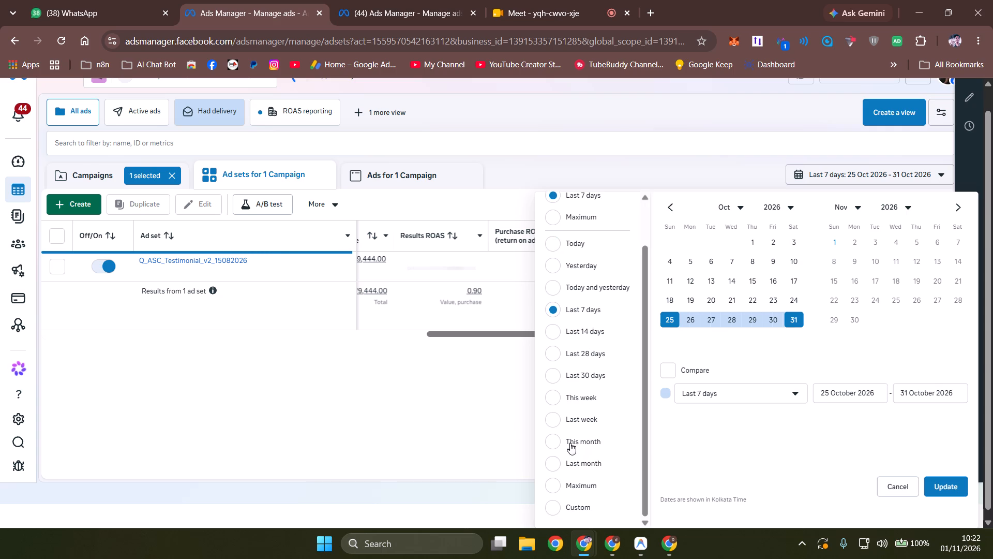
{"action": "left_click", "coordinate": [558, 487]}
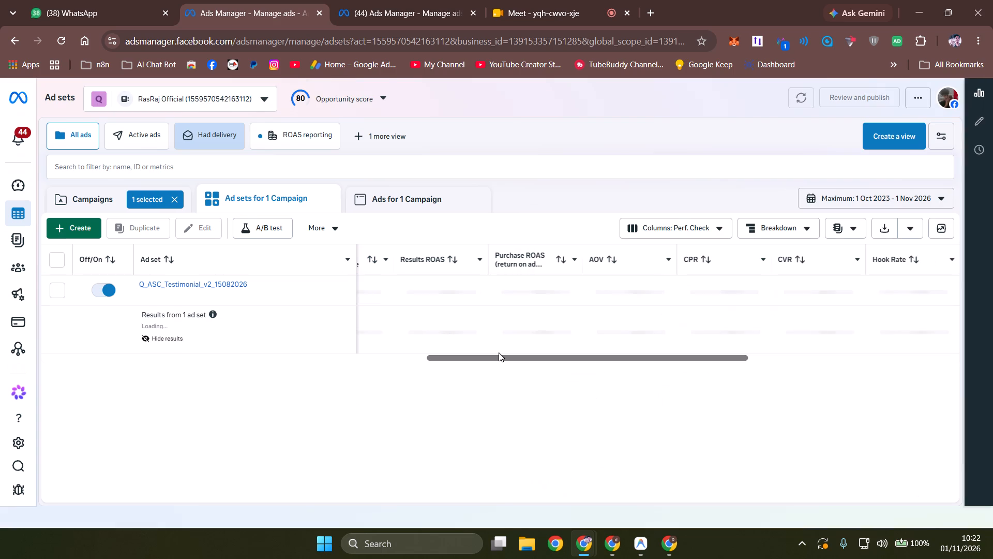
{"action": "left_click_drag", "start_coordinate": [526, 360], "coordinate": [508, 365]}
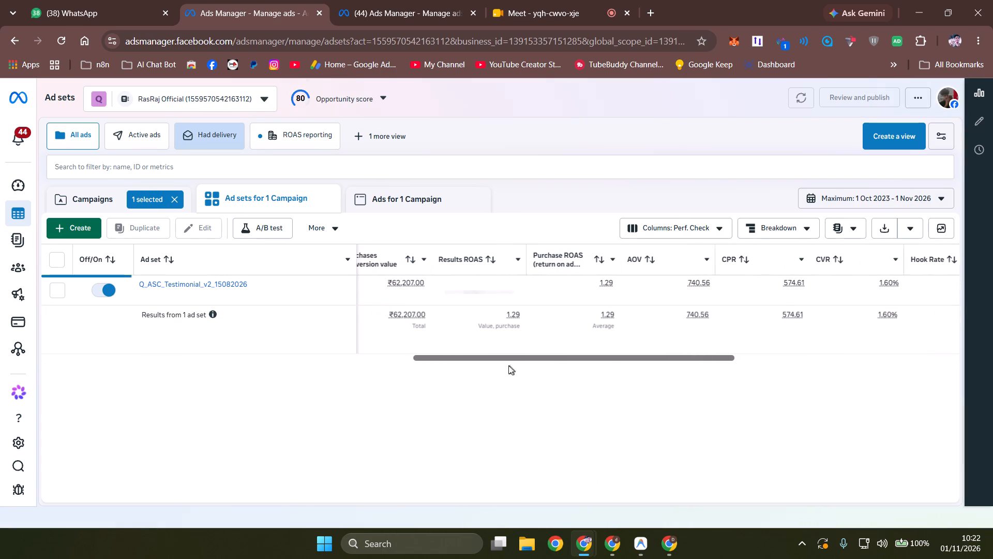
{"action": "left_click_drag", "start_coordinate": [508, 365], "coordinate": [507, 365]}
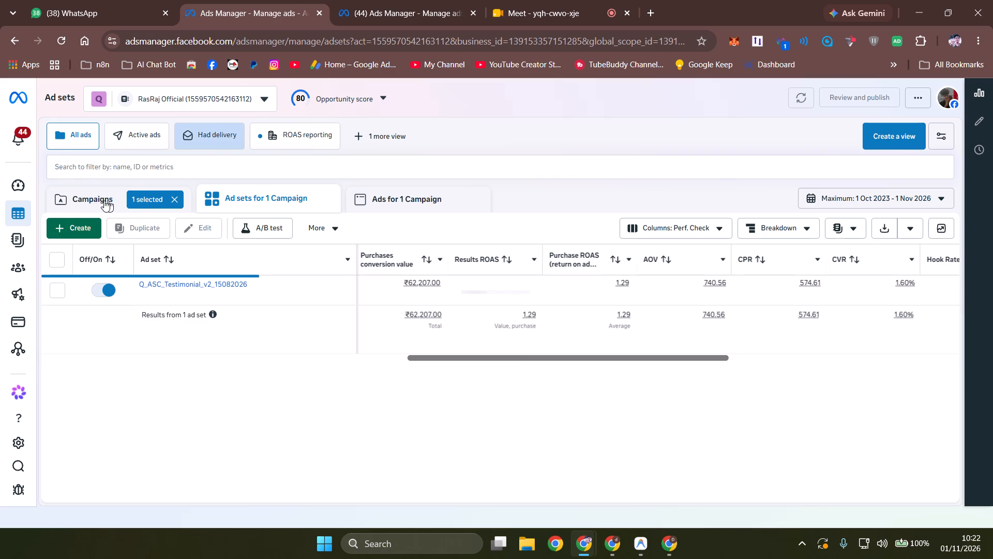
Return to the campaign list and deselect the Q_ASC_Testimonial_v2_15082026 - Copy campaign.
{"action": "left_click", "coordinate": [87, 201]}
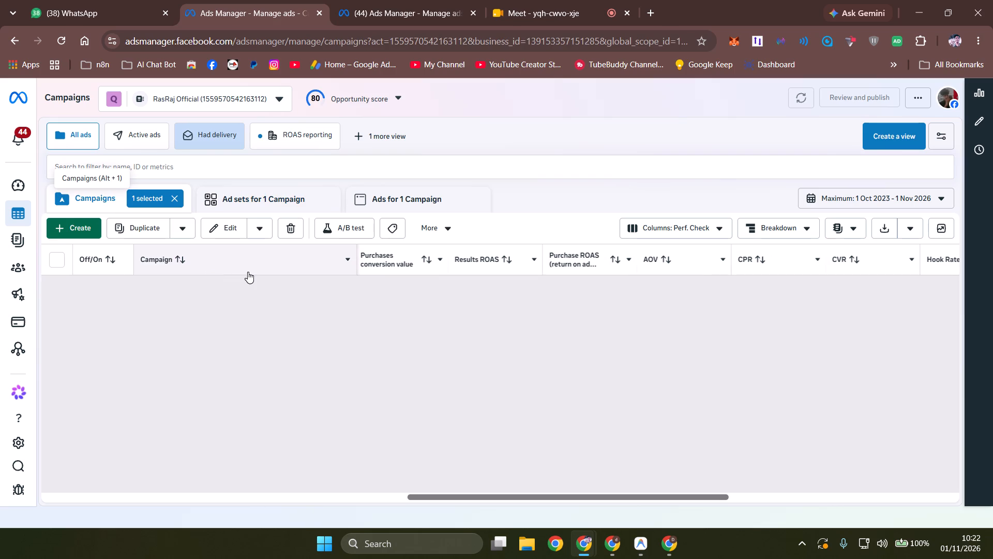
{"action": "scroll", "coordinate": [296, 373], "scroll_direction": "down", "scroll_amount": 1}
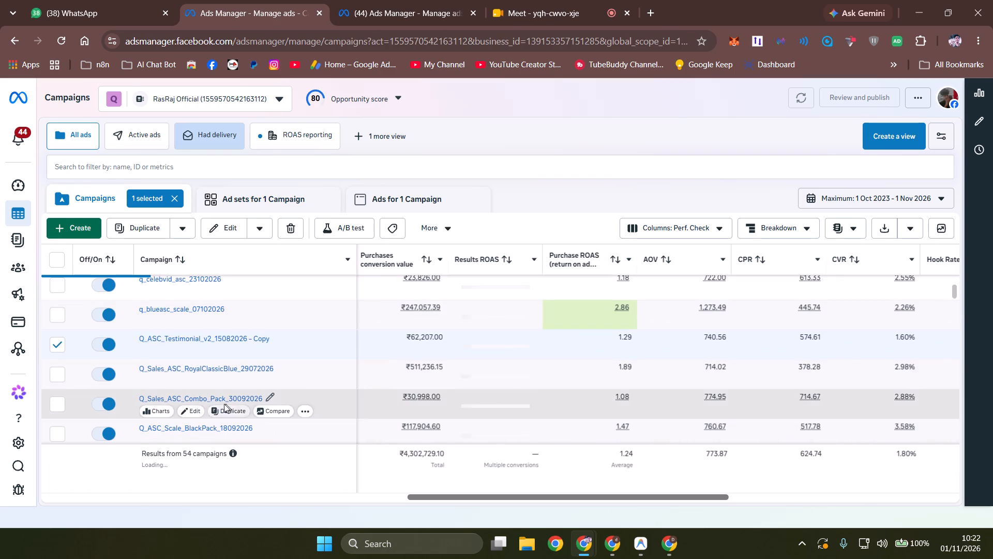
{"action": "left_click", "coordinate": [57, 345]}
Review lifetime purchase conversion value, purchase ROAS, AOV, CPR and CVR across the active and switched-off campaigns.
{"action": "scroll", "coordinate": [278, 367], "scroll_direction": "down", "scroll_amount": 1}
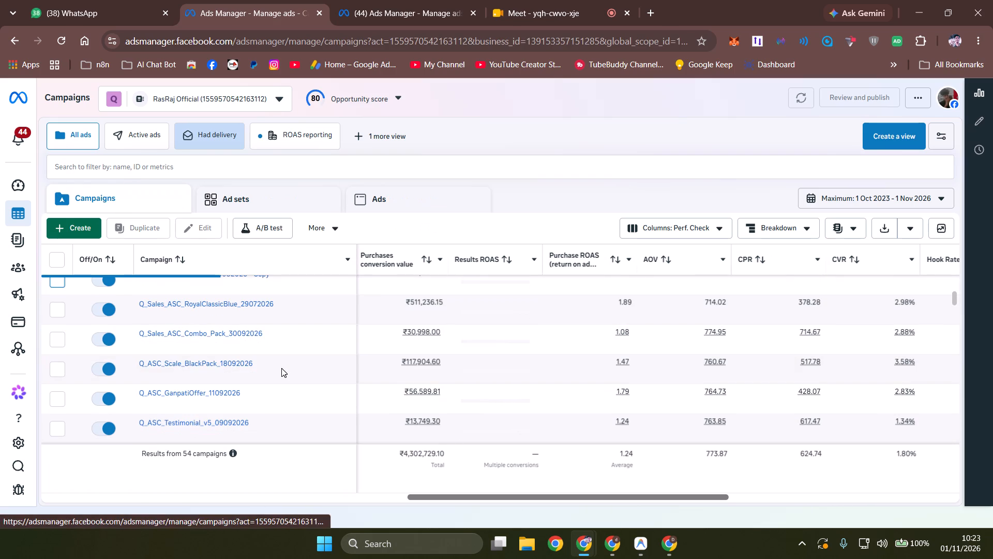
{"action": "scroll", "coordinate": [219, 395], "scroll_direction": "down", "scroll_amount": 1}
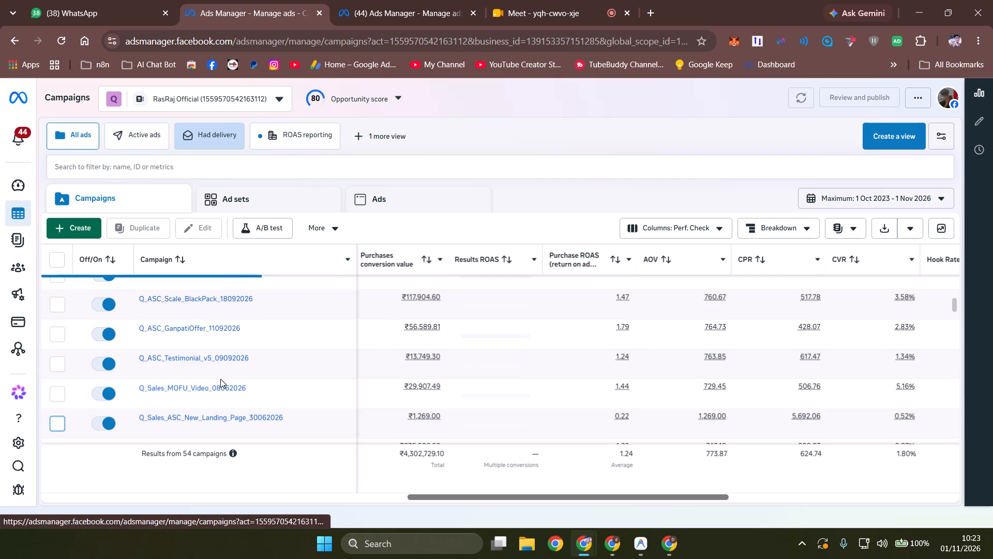
{"action": "scroll", "coordinate": [223, 382], "scroll_direction": "down", "scroll_amount": 1}
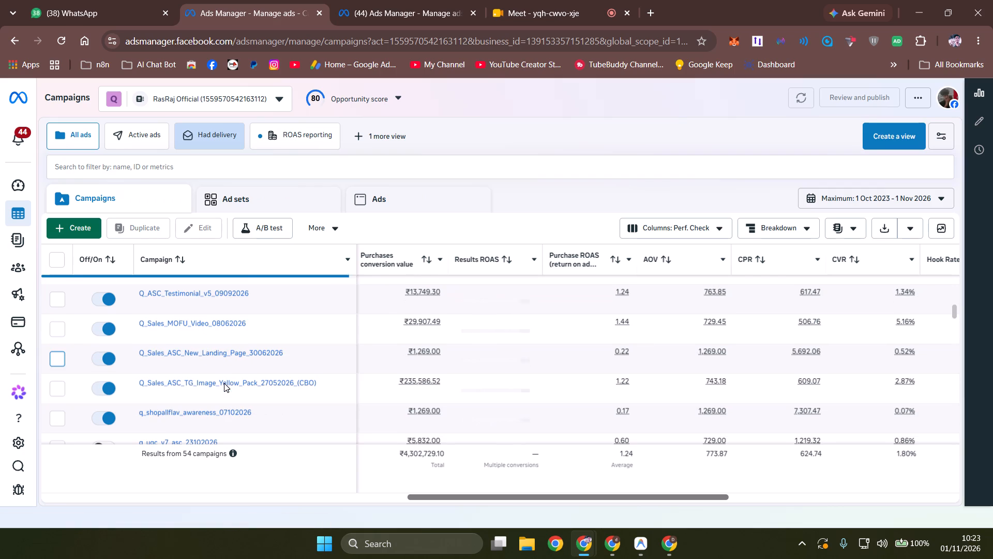
{"action": "scroll", "coordinate": [224, 383], "scroll_direction": "down", "scroll_amount": 1}
{"action": "scroll", "coordinate": [225, 382], "scroll_direction": "up", "scroll_amount": 2}
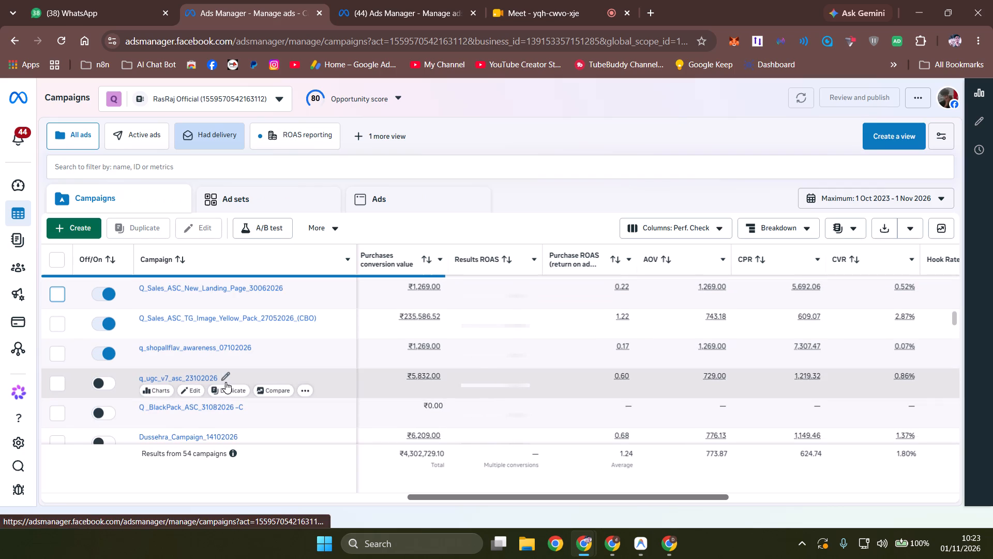
{"action": "scroll", "coordinate": [225, 382], "scroll_direction": "up", "scroll_amount": 5}
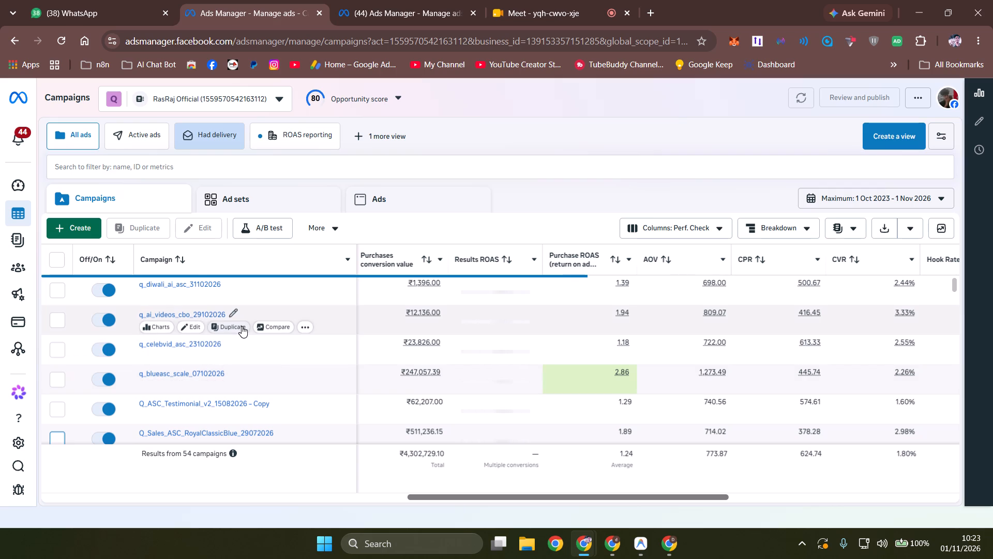
{"action": "scroll", "coordinate": [242, 326], "scroll_direction": "down", "scroll_amount": 1}
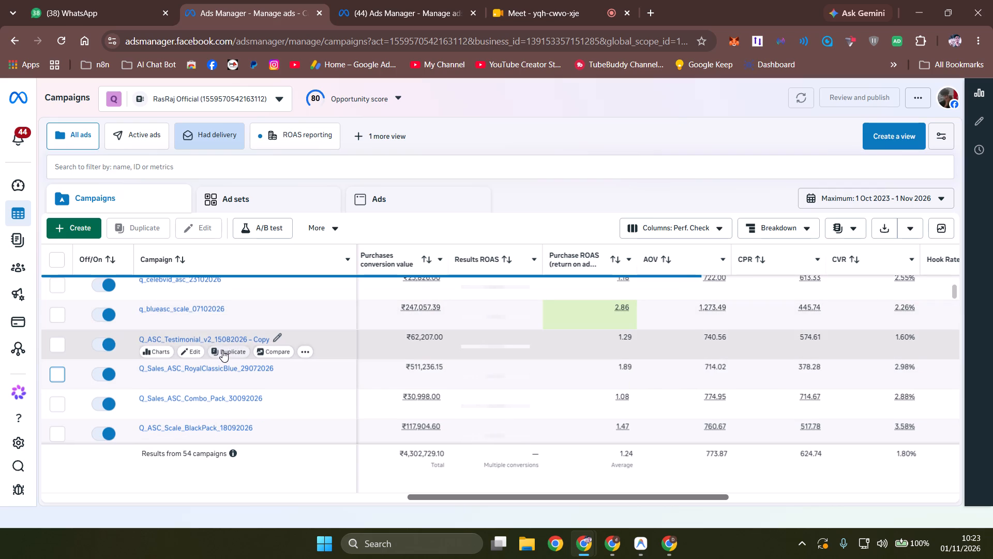
{"action": "scroll", "coordinate": [299, 366], "scroll_direction": "down", "scroll_amount": 1}
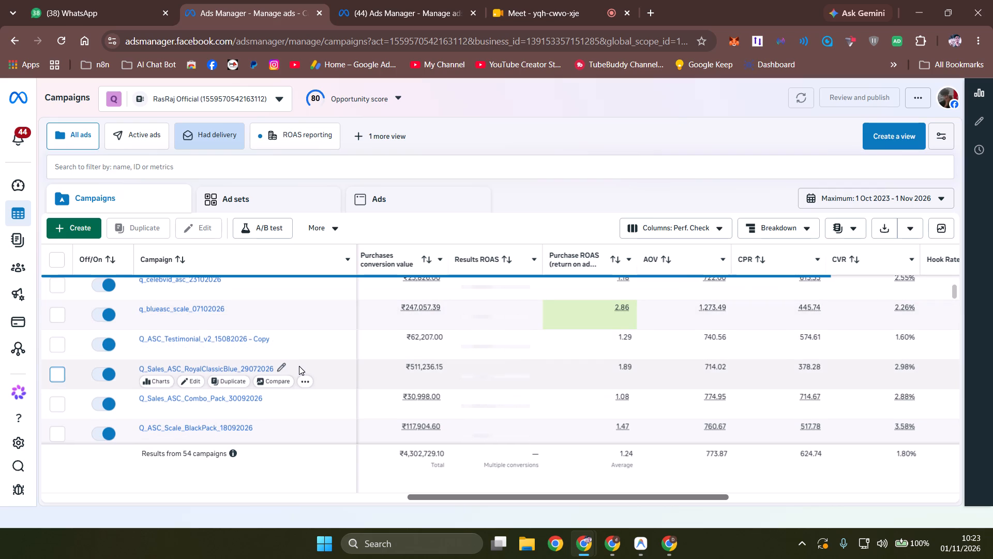
{"action": "scroll", "coordinate": [299, 366], "scroll_direction": "down", "scroll_amount": 4}
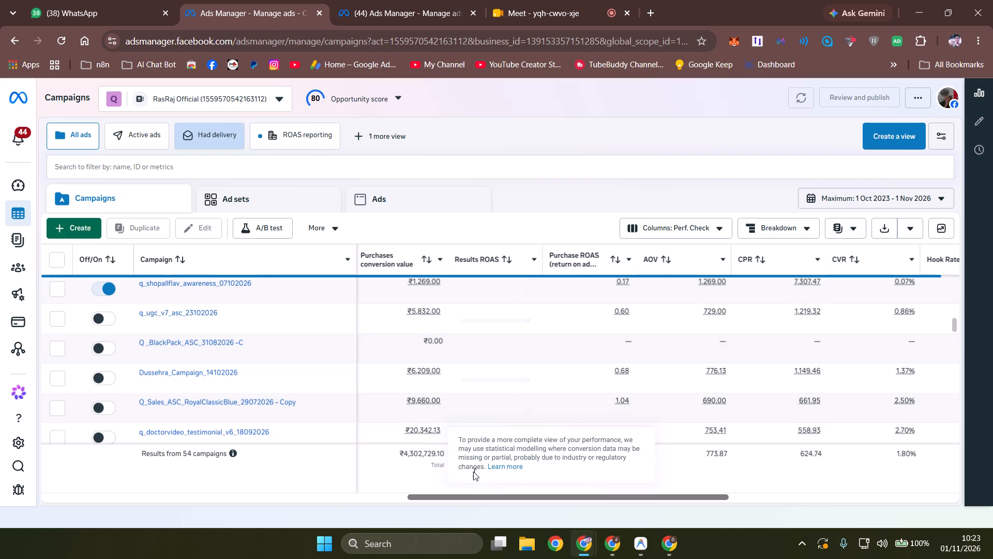
{"action": "scroll", "coordinate": [434, 395], "scroll_direction": "down", "scroll_amount": 1}
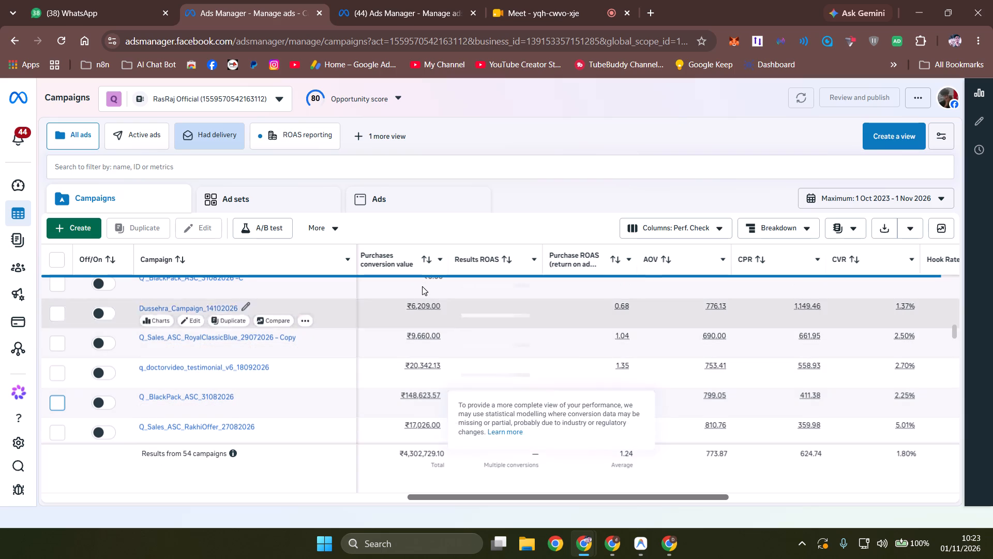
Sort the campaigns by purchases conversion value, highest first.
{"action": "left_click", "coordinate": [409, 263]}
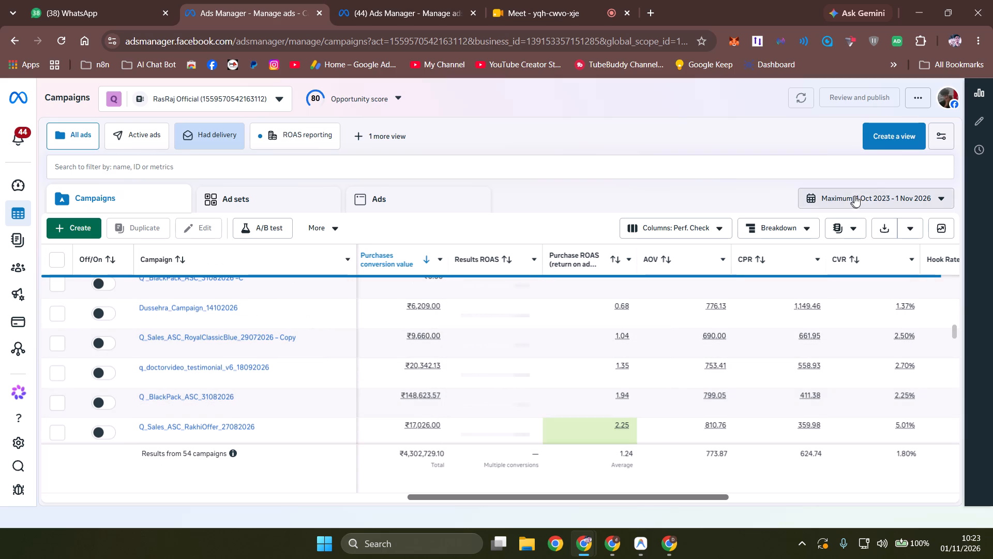
Set the campaign list's date range to Last 7 days.
{"action": "left_click", "coordinate": [867, 191]}
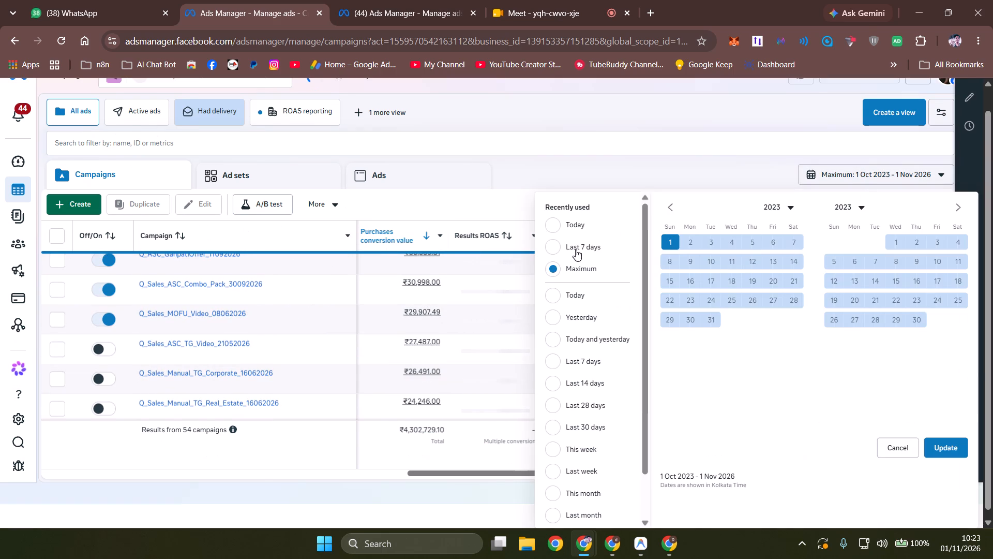
{"action": "left_click", "coordinate": [576, 249]}
Sort the campaigns by purchase ROAS, highest first.
{"action": "scroll", "coordinate": [466, 337], "scroll_direction": "up", "scroll_amount": 6}
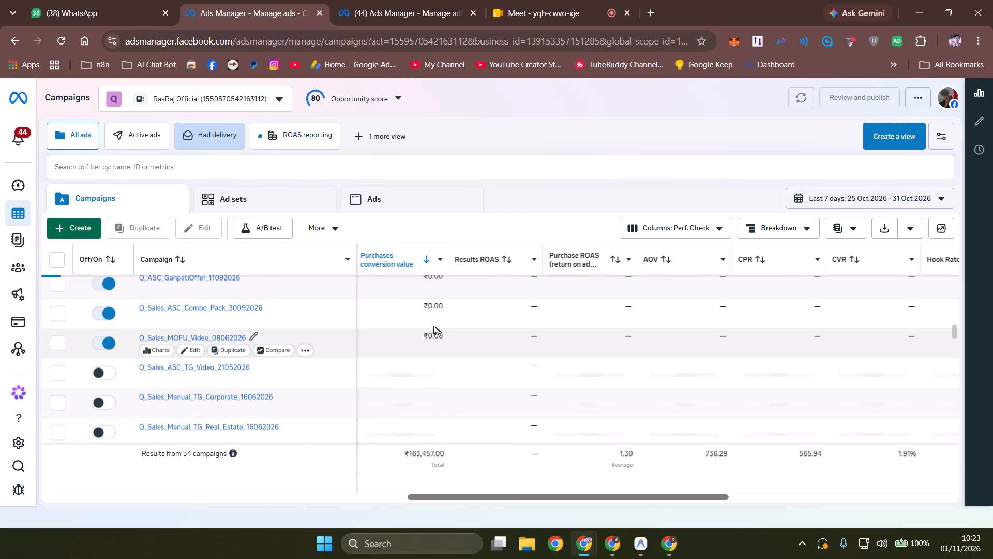
{"action": "scroll", "coordinate": [433, 326], "scroll_direction": "up", "scroll_amount": 13}
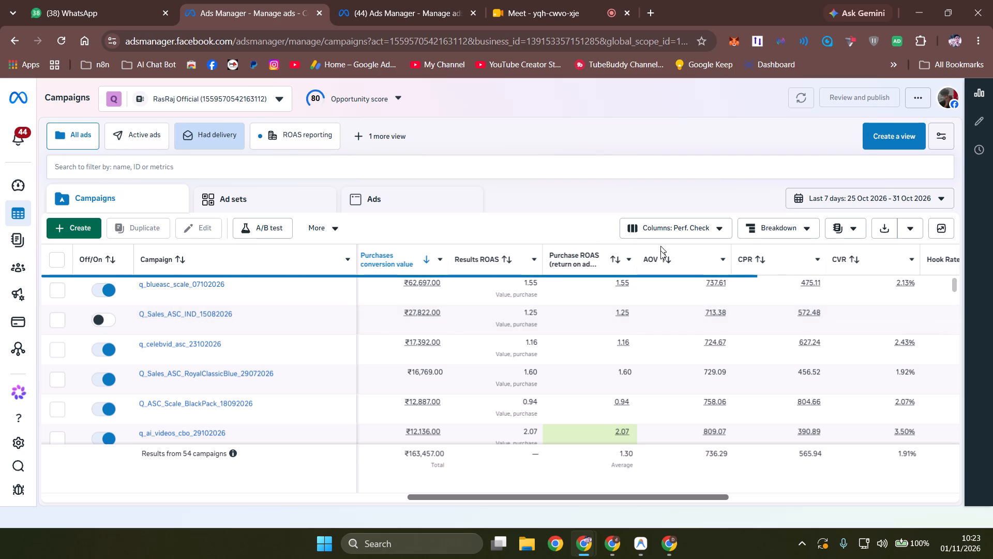
{"action": "left_click", "coordinate": [605, 256]}
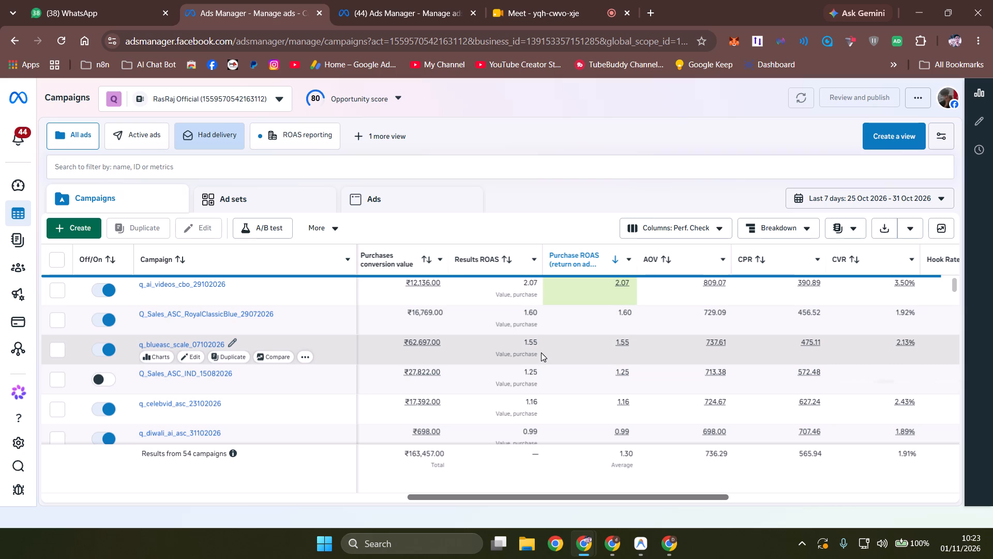
Compare the ranked campaigns' last-7-day ROAS with their conversion value, AOV, CPR and CVR.
{"action": "scroll", "coordinate": [541, 352], "scroll_direction": "down", "scroll_amount": 1}
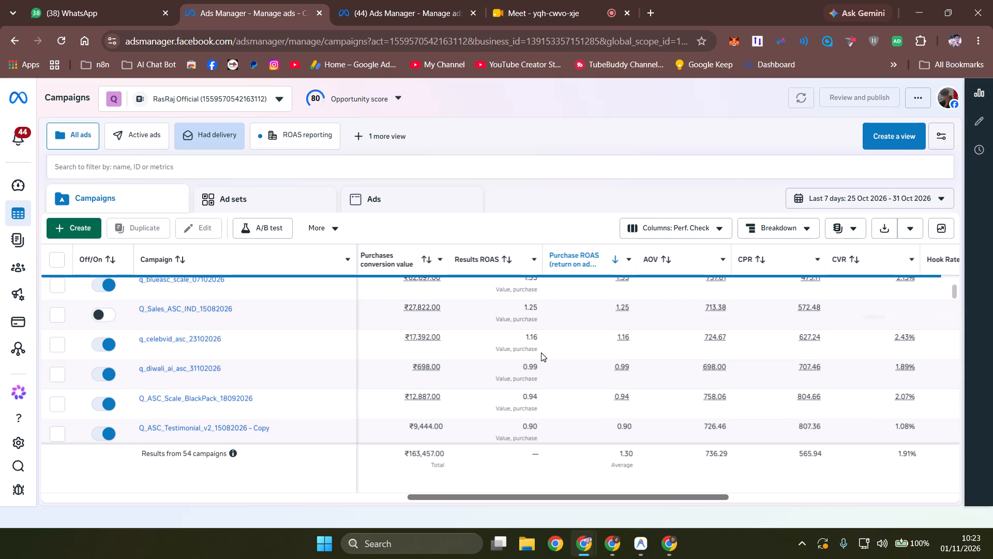
{"action": "scroll", "coordinate": [541, 352], "scroll_direction": "down", "scroll_amount": 1}
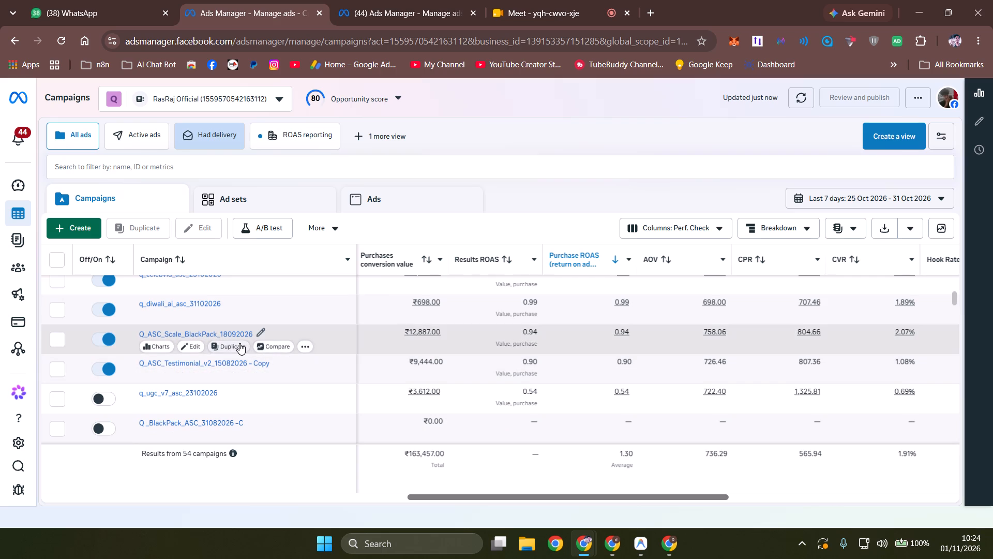
{"action": "scroll", "coordinate": [560, 366], "scroll_direction": "up", "scroll_amount": 1}
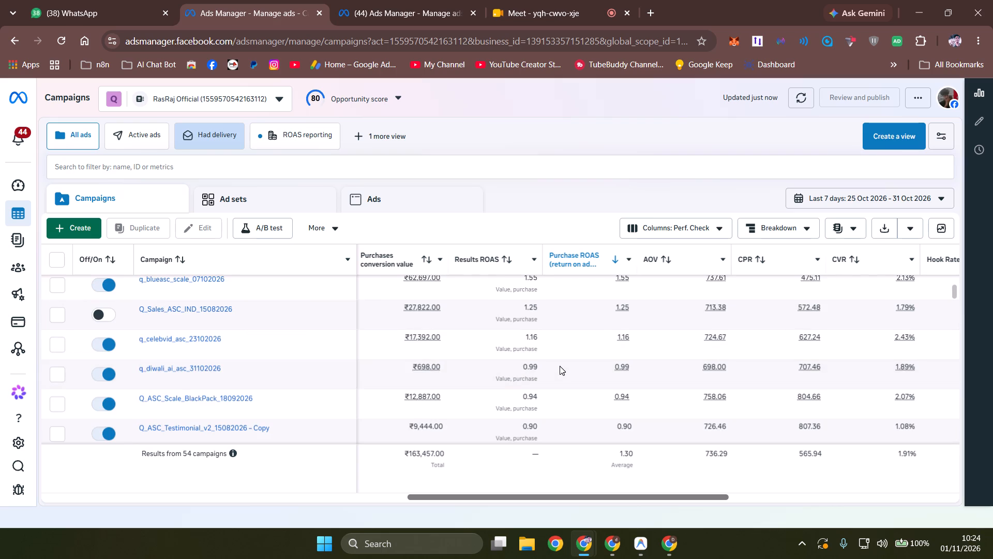
{"action": "scroll", "coordinate": [560, 366], "scroll_direction": "up", "scroll_amount": 2}
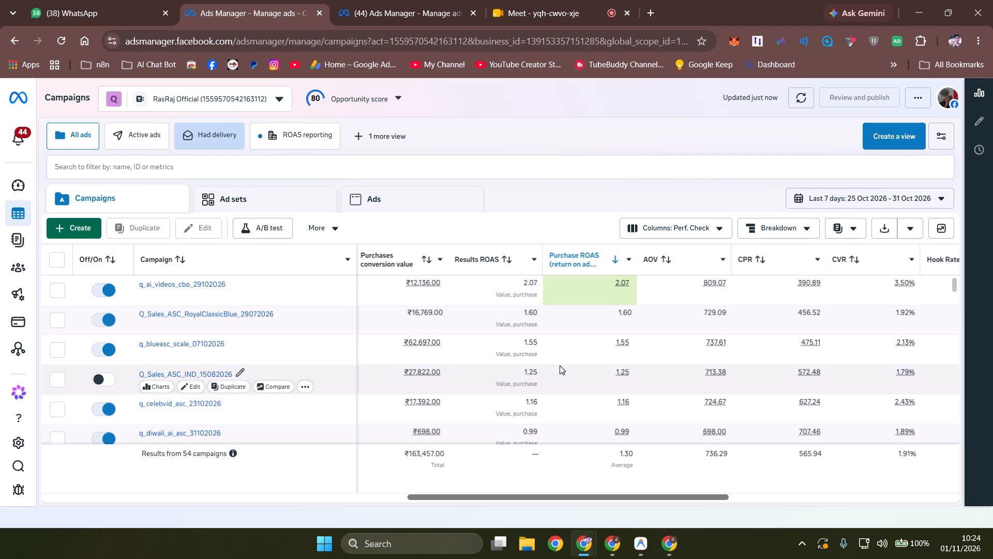
{"action": "scroll", "coordinate": [560, 365], "scroll_direction": "left", "scroll_amount": 1}
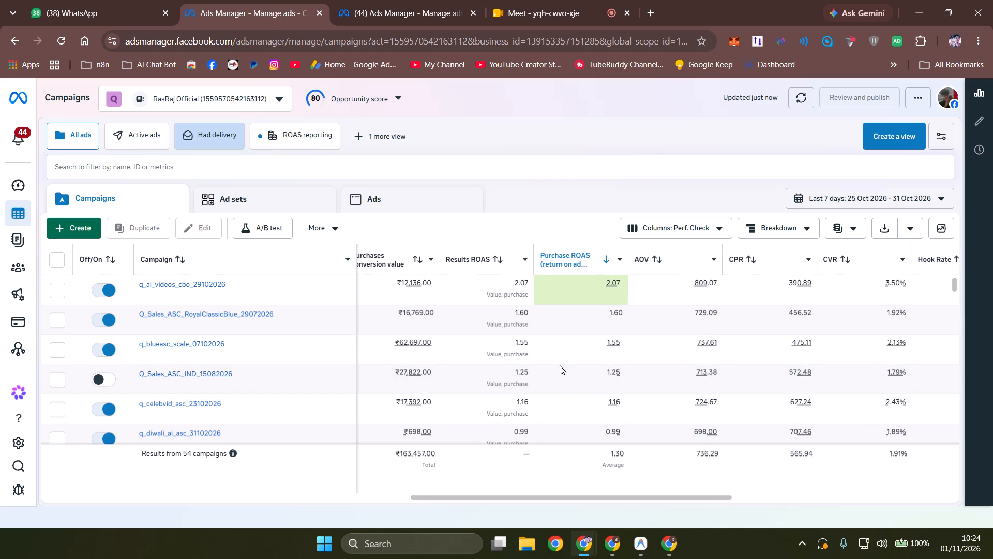
{"action": "scroll", "coordinate": [560, 365], "scroll_direction": "left", "scroll_amount": 1}
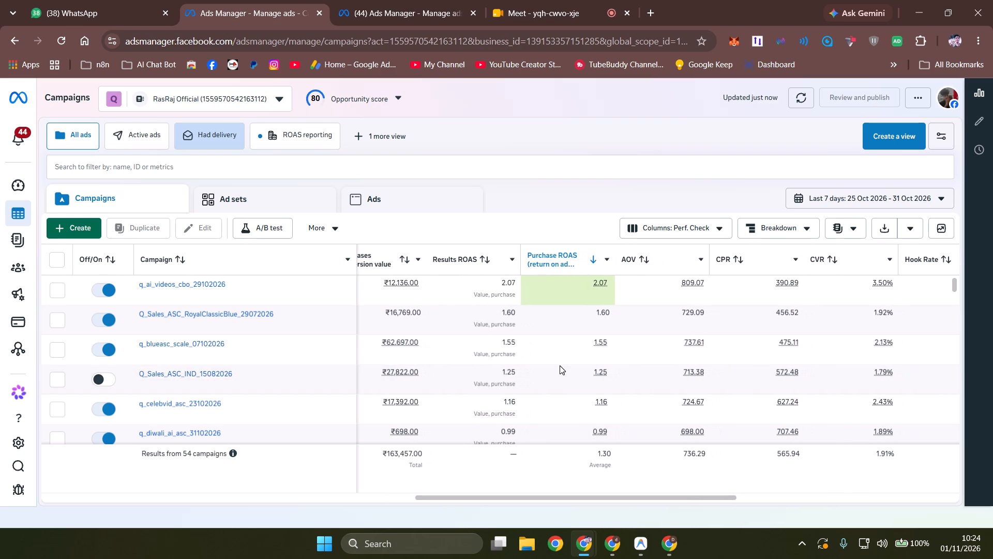
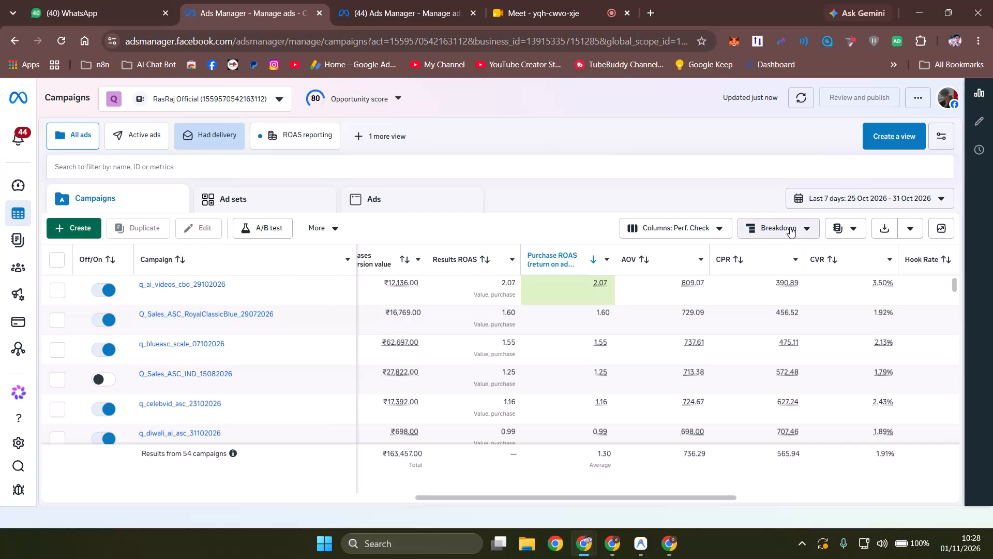
Set the campaign list's date range to Maximum.
{"action": "left_click", "coordinate": [859, 200]}
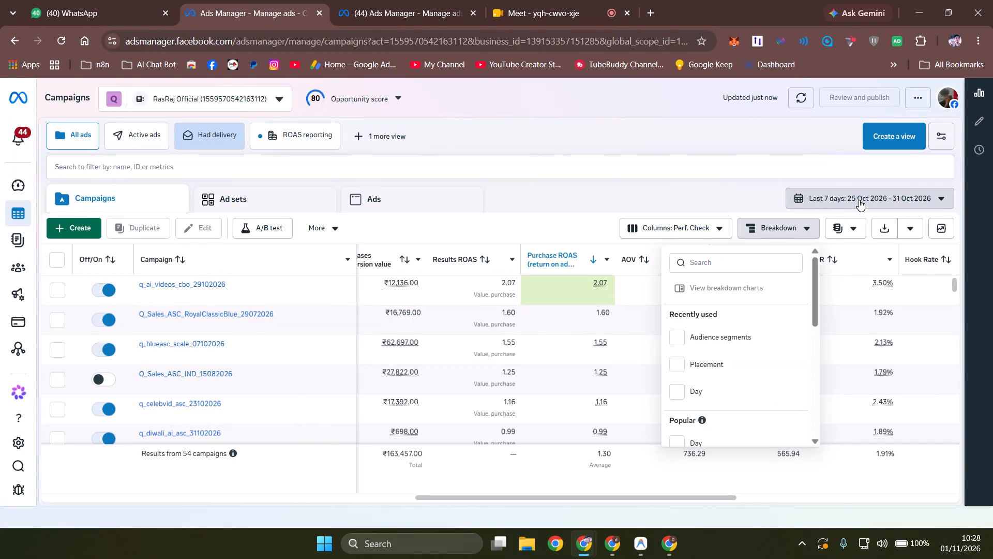
{"action": "left_click", "coordinate": [584, 271]}
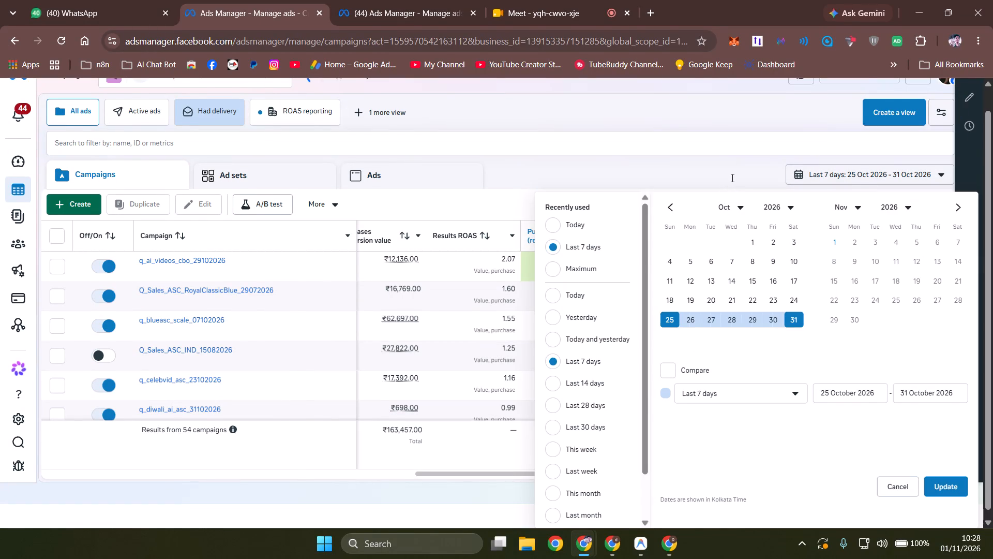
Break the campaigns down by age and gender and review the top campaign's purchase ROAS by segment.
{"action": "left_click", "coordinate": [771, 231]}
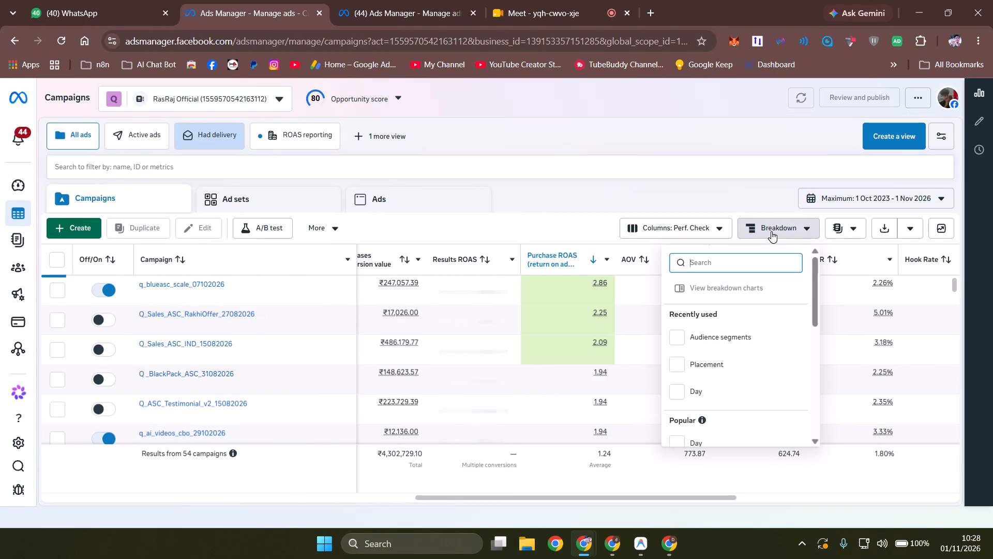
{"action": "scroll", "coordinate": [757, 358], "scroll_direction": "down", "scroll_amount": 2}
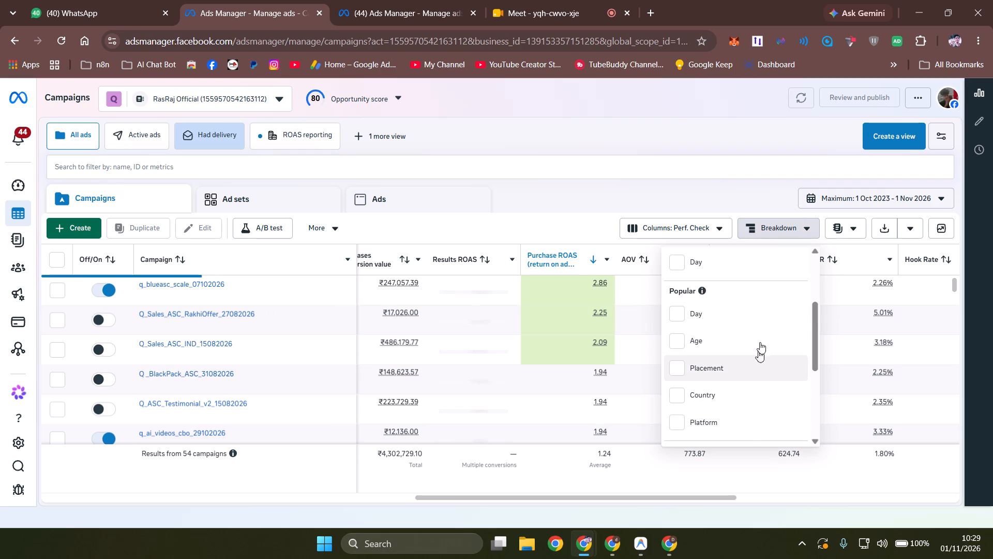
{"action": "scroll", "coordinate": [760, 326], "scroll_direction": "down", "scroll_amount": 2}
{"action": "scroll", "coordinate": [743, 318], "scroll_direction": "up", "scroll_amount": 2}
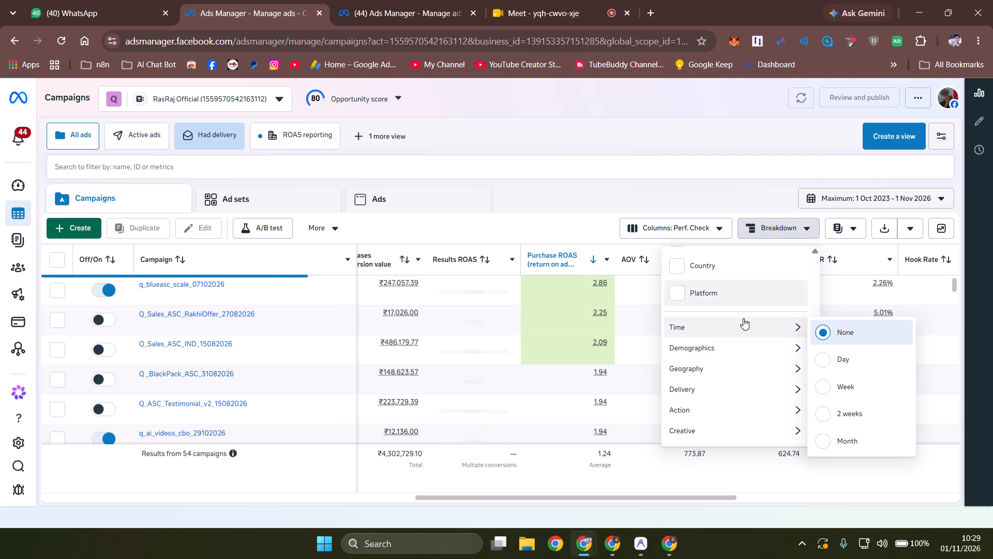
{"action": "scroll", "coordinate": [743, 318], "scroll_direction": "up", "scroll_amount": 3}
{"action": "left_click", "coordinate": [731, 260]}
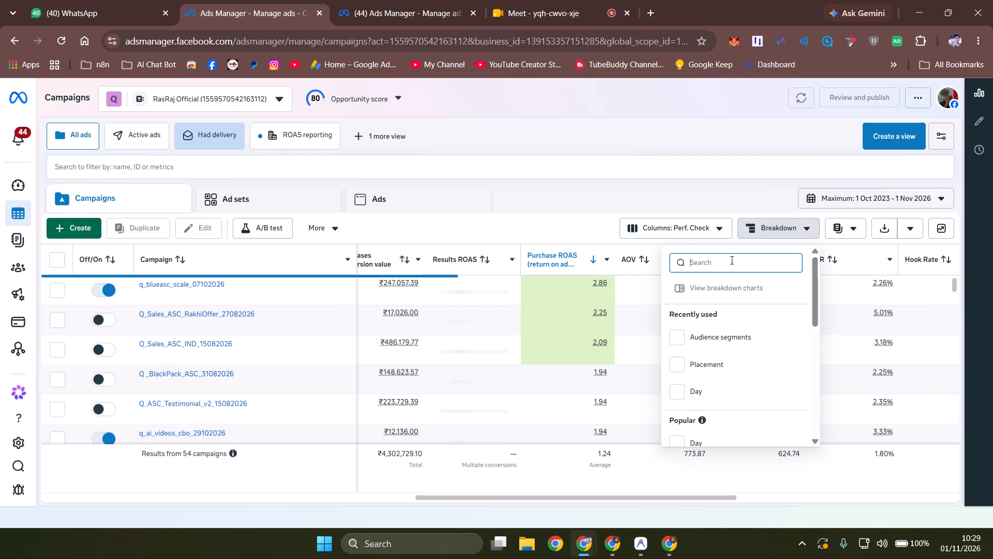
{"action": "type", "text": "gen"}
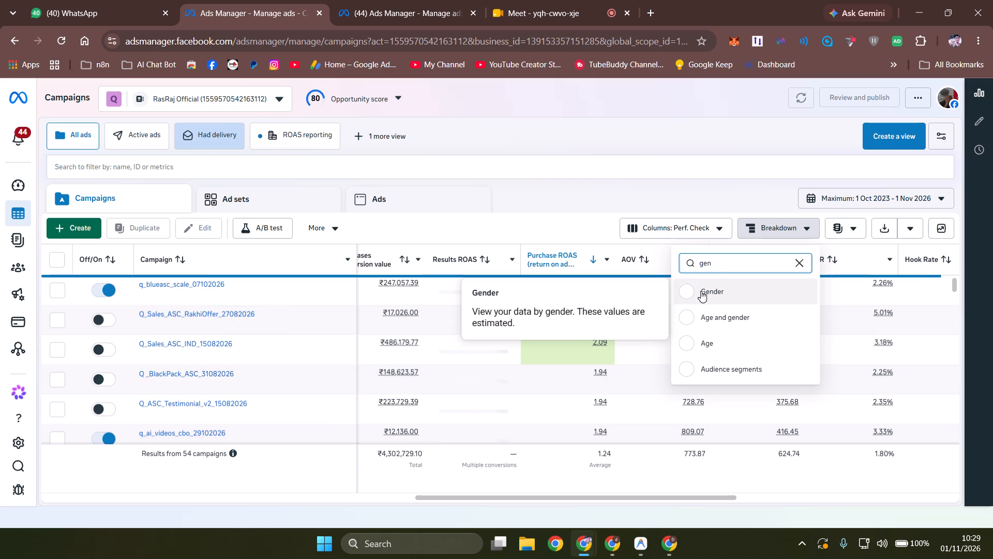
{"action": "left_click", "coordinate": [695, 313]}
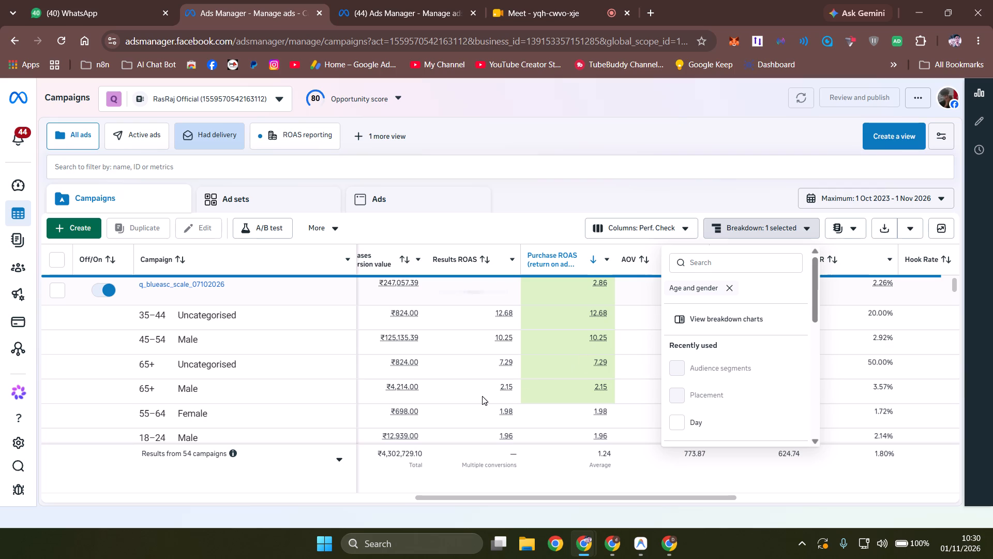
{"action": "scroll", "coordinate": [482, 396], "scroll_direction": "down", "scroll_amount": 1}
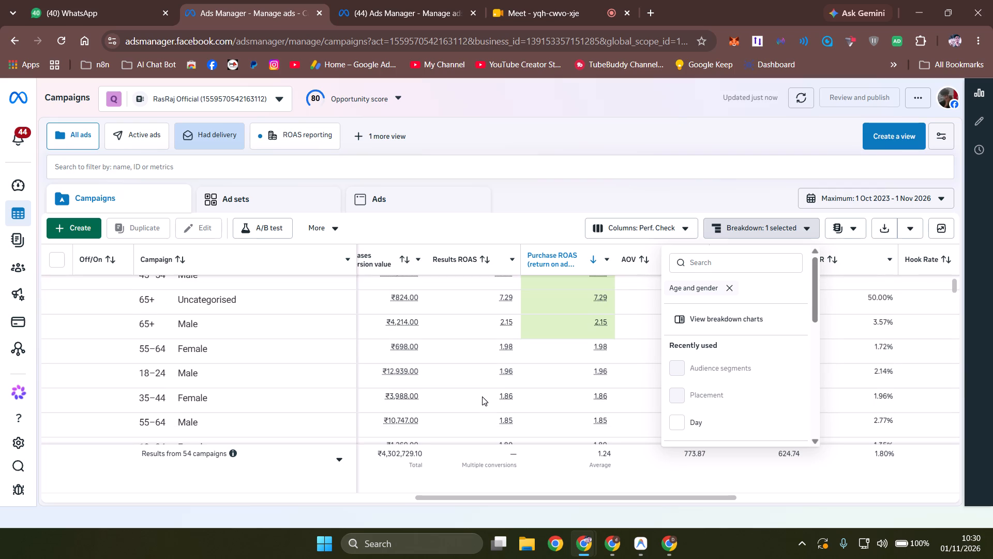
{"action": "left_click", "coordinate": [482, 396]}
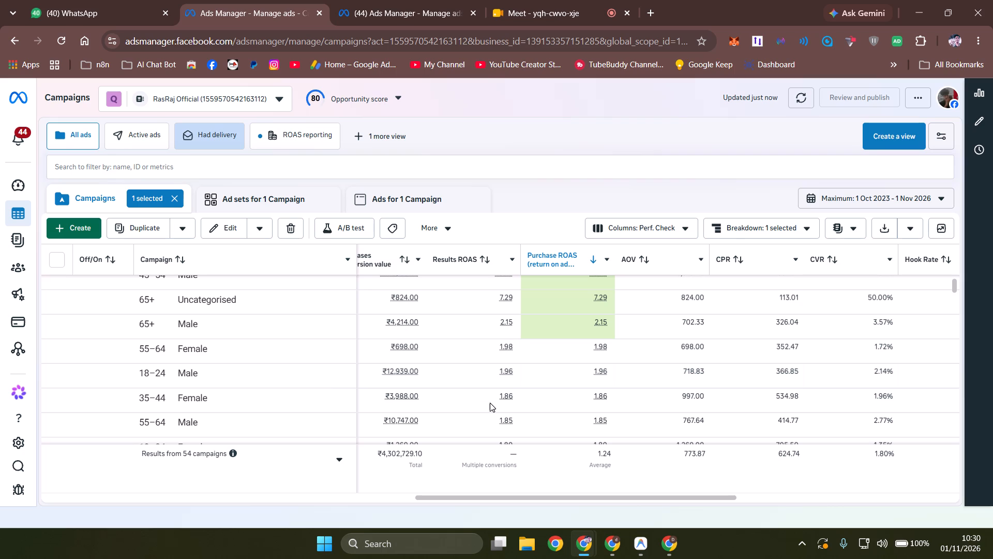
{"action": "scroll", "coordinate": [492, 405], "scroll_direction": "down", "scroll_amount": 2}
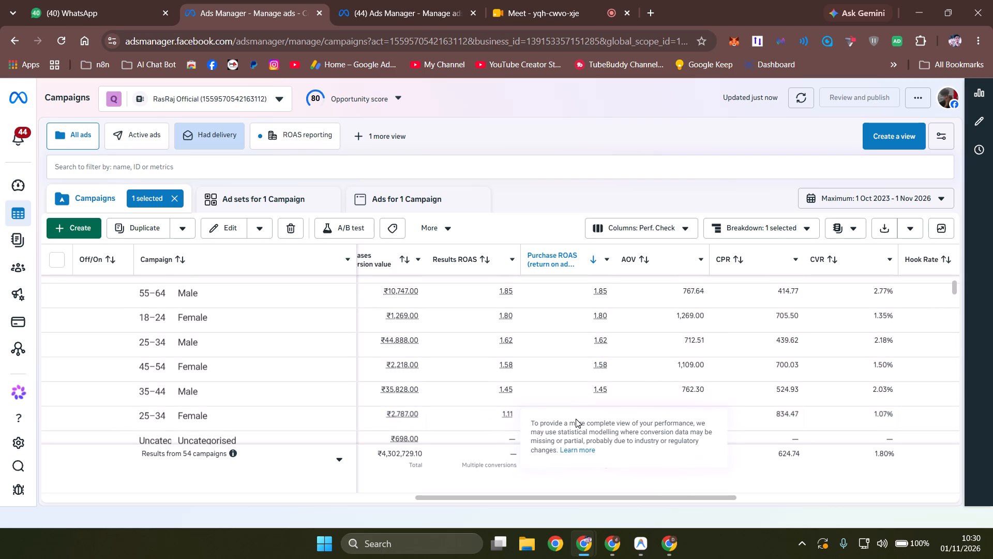
Replace the age and gender breakdown with the Gender breakdown.
{"action": "left_click", "coordinate": [792, 234]}
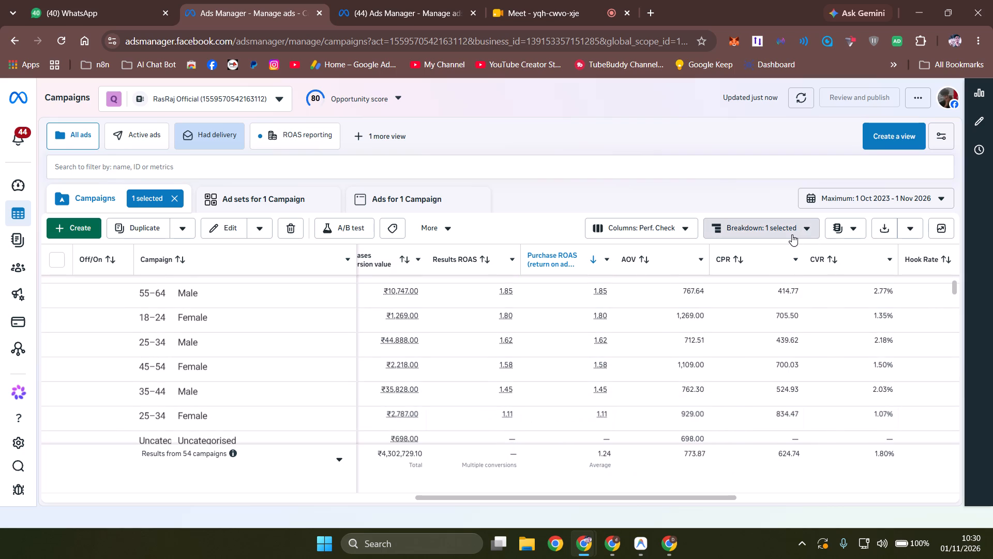
{"action": "left_click", "coordinate": [732, 295]}
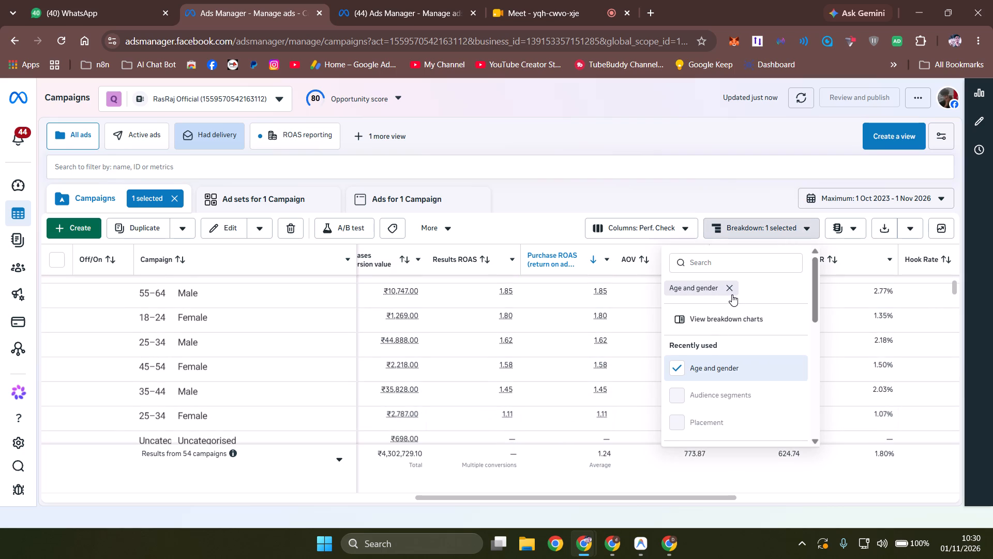
{"action": "left_click", "coordinate": [727, 291]}
{"action": "left_click", "coordinate": [723, 269]}
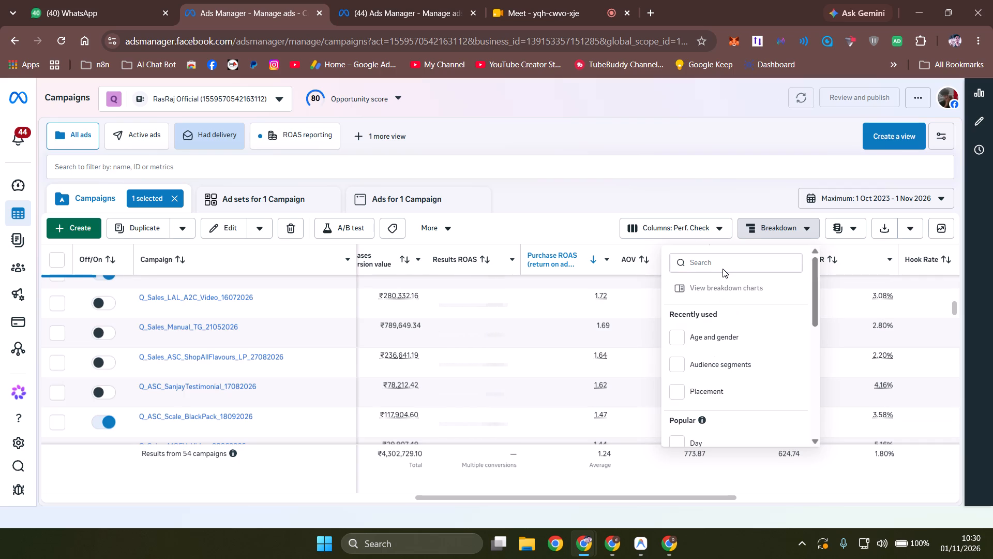
{"action": "type", "text": "gen"}
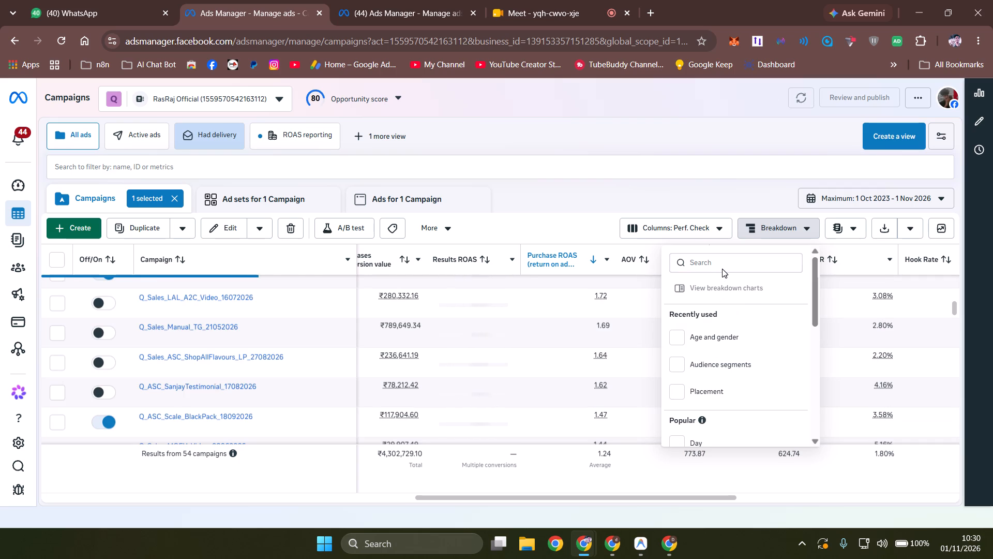
{"action": "type", "text": "de"}
{"action": "left_click", "coordinate": [724, 260]}
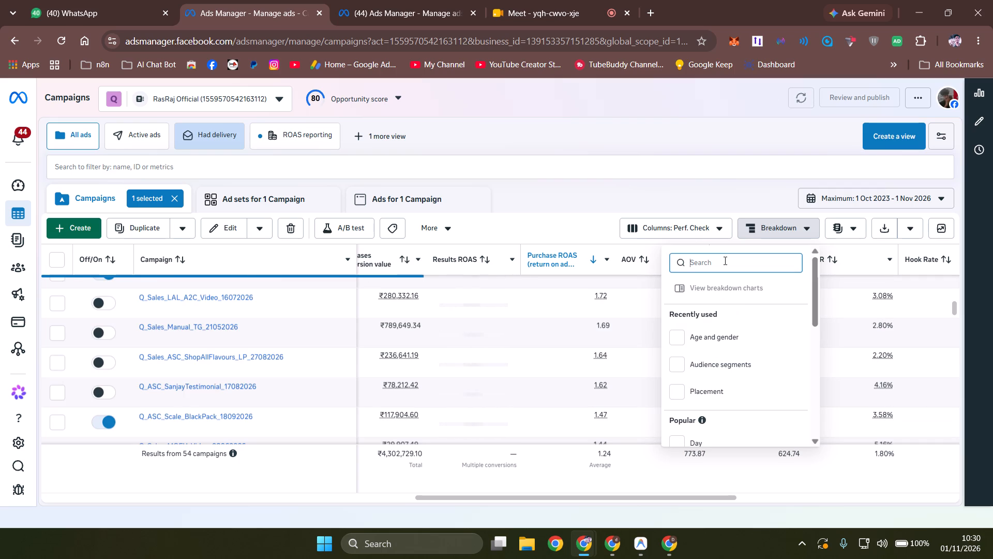
{"action": "key", "text": "g"}
{"action": "key", "text": "e"}
{"action": "key", "text": "n"}
{"action": "type", "text": "der"}
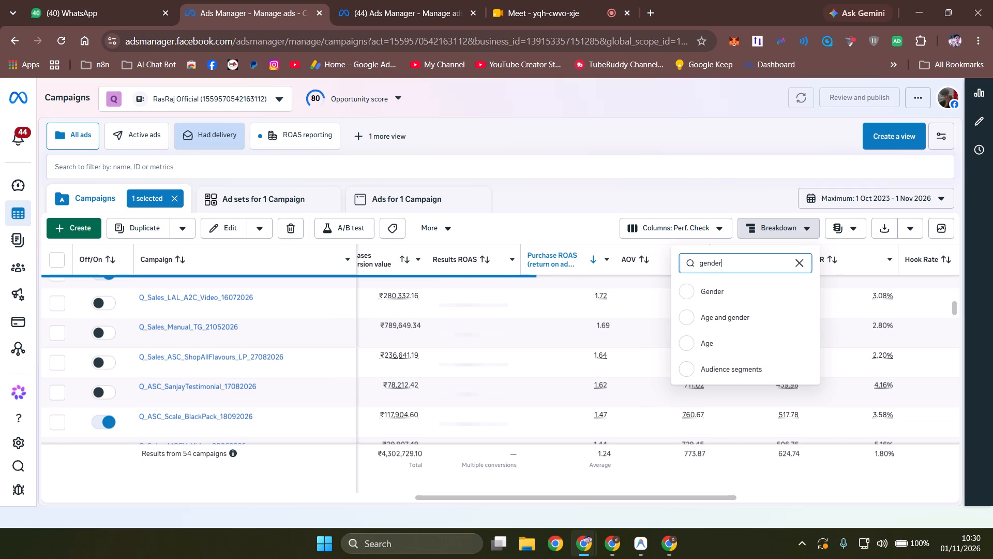
{"action": "left_click", "coordinate": [712, 282]}
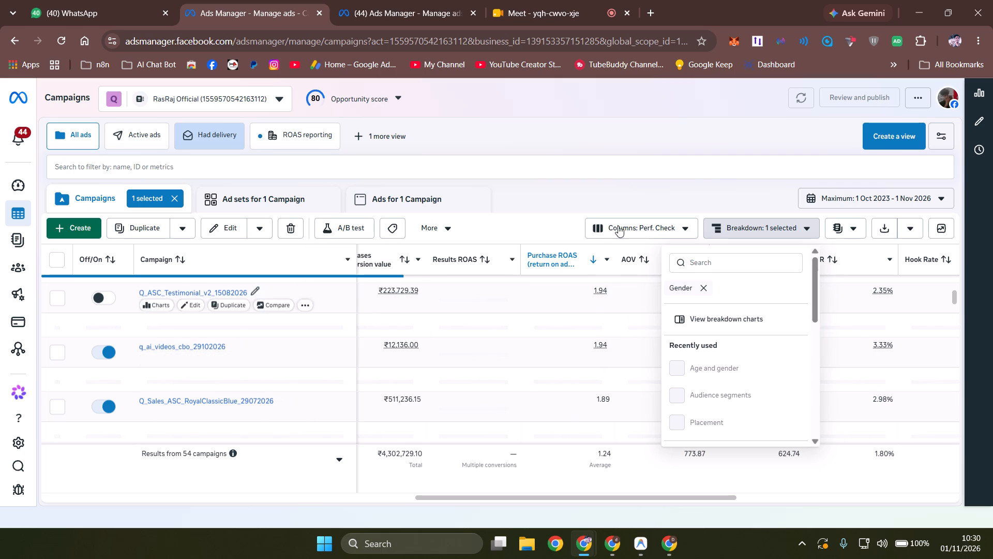
{"action": "left_click", "coordinate": [652, 193]}
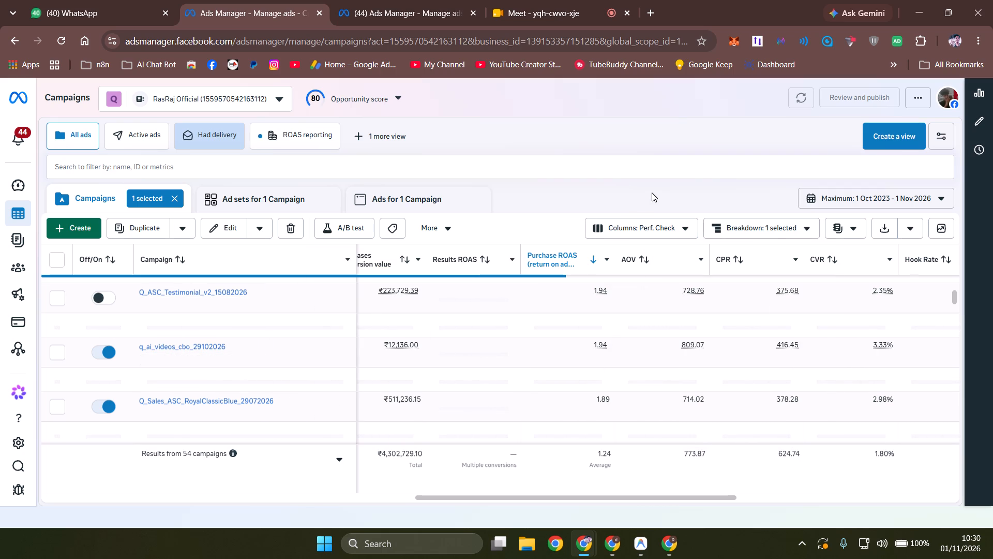
Compare male, female and uncategorised purchase ROAS and conversion value within the top-ranked campaigns.
{"action": "scroll", "coordinate": [638, 370], "scroll_direction": "up", "scroll_amount": 10}
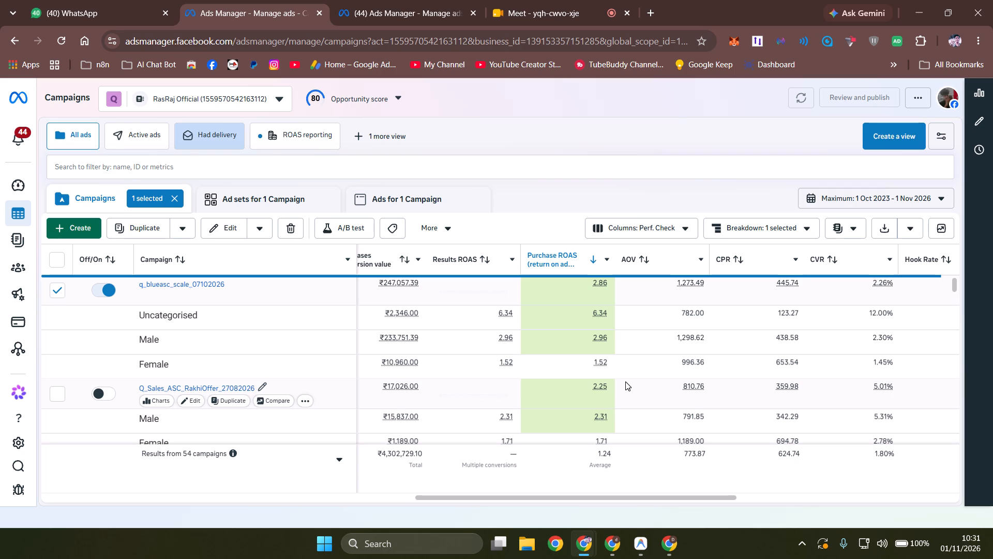
{"action": "scroll", "coordinate": [625, 381], "scroll_direction": "down", "scroll_amount": 3}
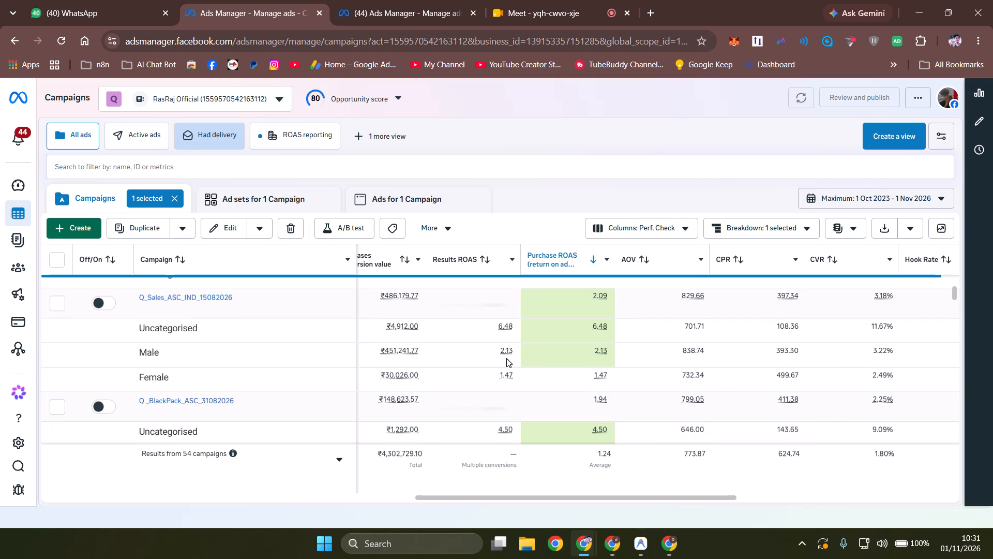
{"action": "scroll", "coordinate": [531, 391], "scroll_direction": "down", "scroll_amount": 1}
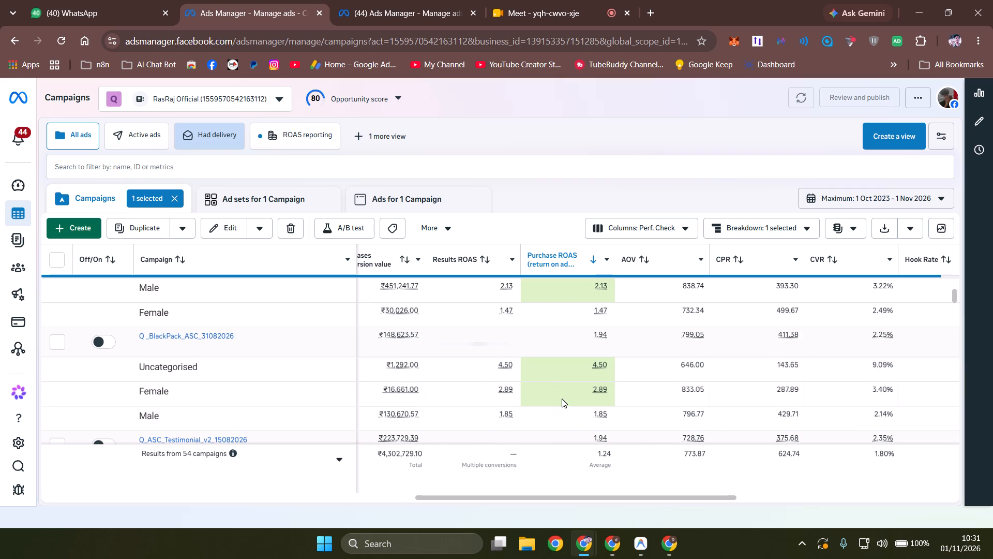
{"action": "scroll", "coordinate": [562, 399], "scroll_direction": "down", "scroll_amount": 1}
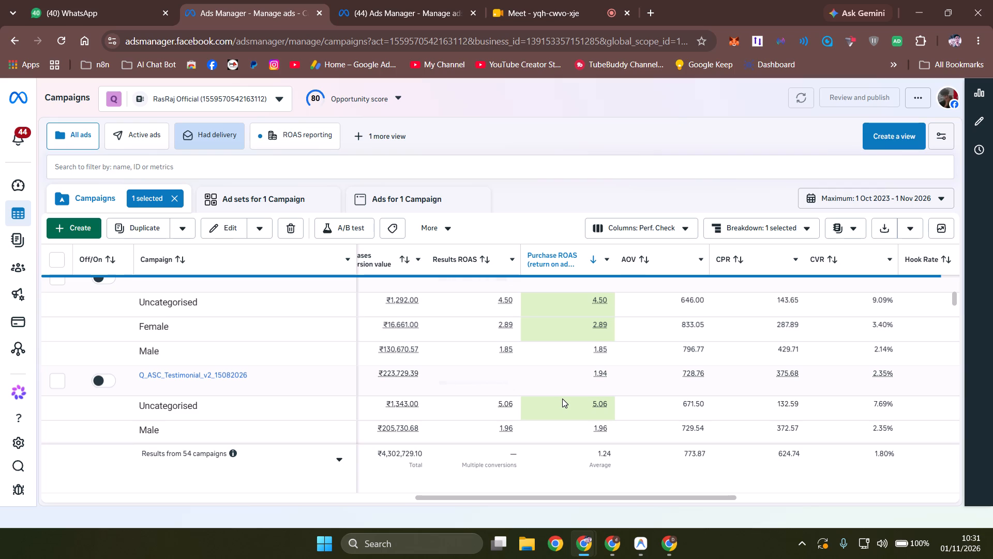
{"action": "scroll", "coordinate": [562, 399], "scroll_direction": "down", "scroll_amount": 1}
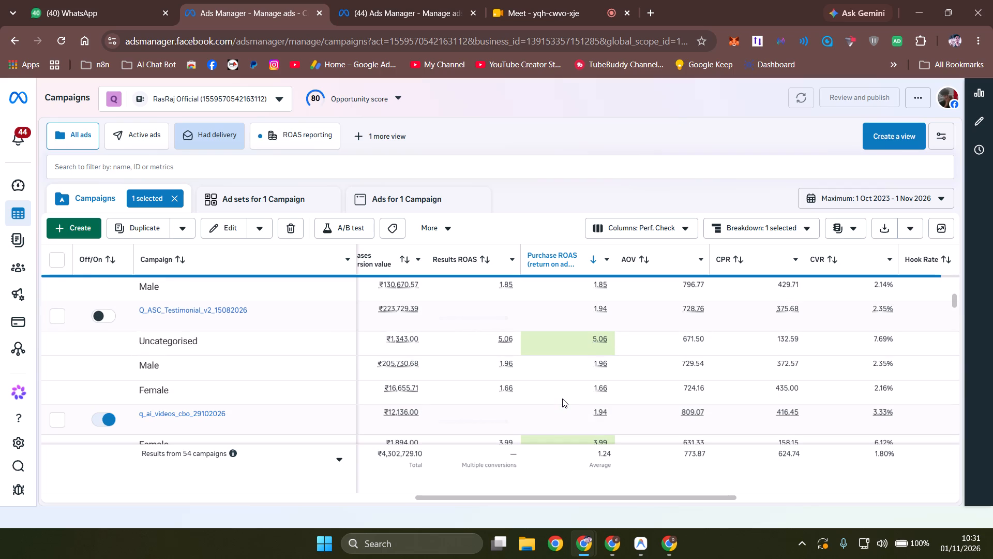
Expand the account-wide gender summary and compare spend, reach, purchases, conversion value, purchase ROAS, AOV, CPR and CVR across genders.
{"action": "left_click", "coordinate": [345, 461]}
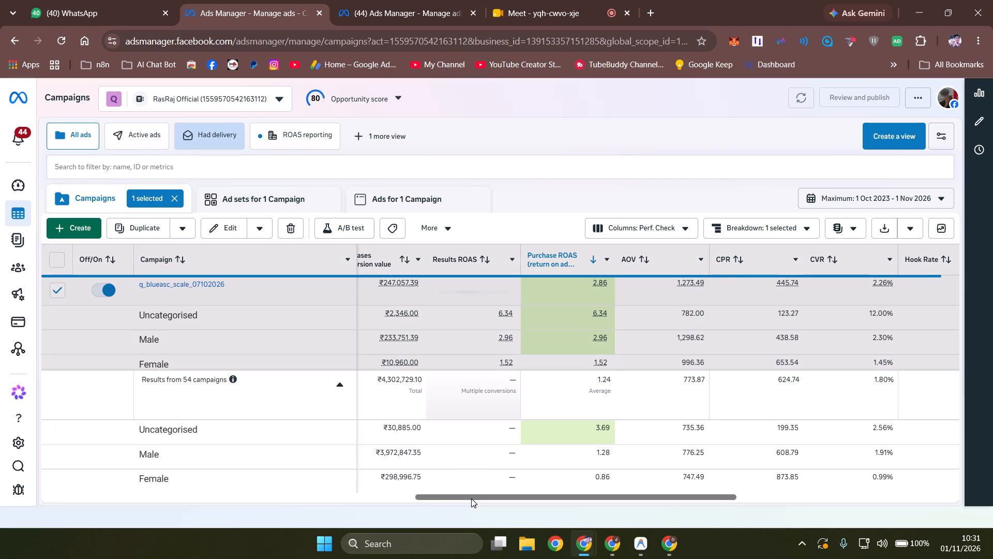
{"action": "left_click_drag", "start_coordinate": [471, 498], "coordinate": [268, 512]}
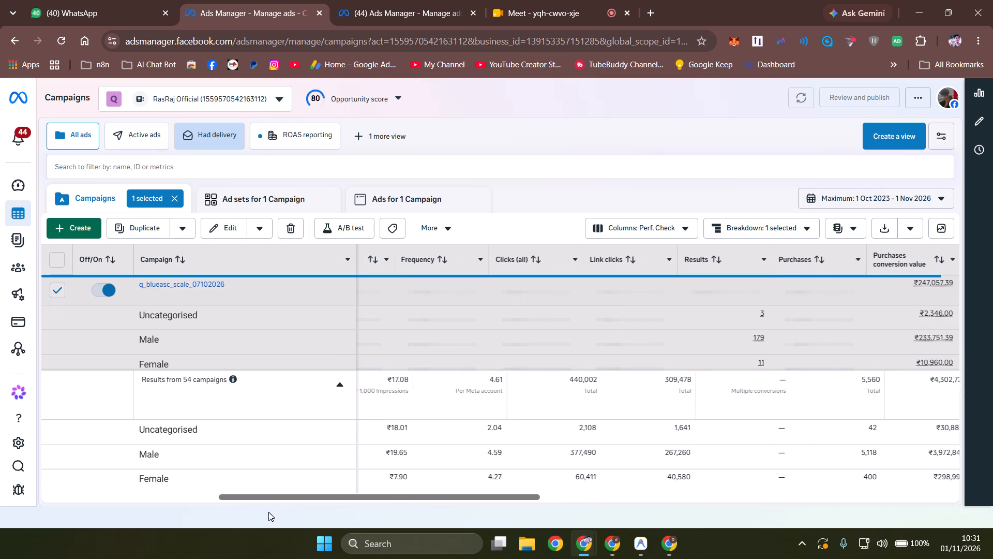
{"action": "left_click_drag", "start_coordinate": [268, 512], "coordinate": [0, 516]}
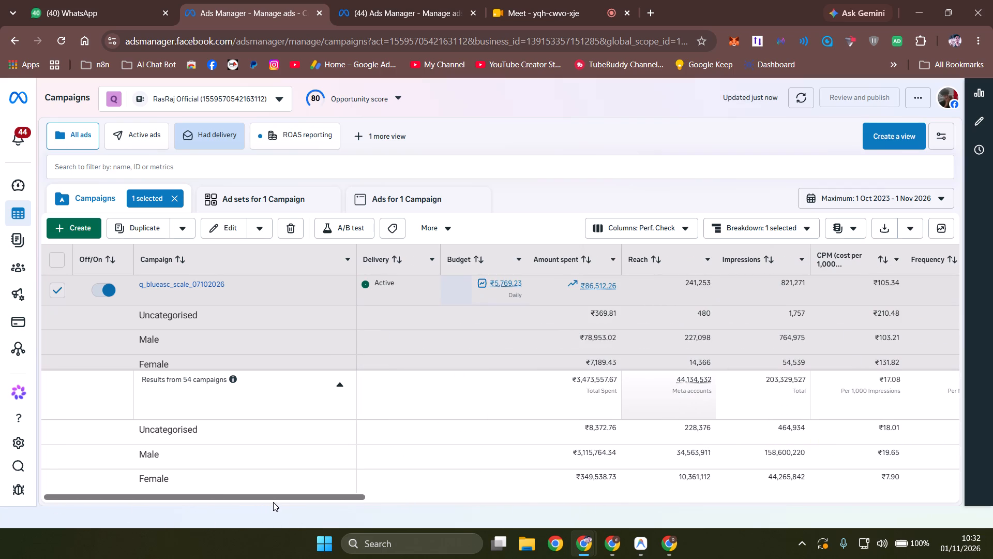
{"action": "left_click_drag", "start_coordinate": [275, 502], "coordinate": [310, 507]}
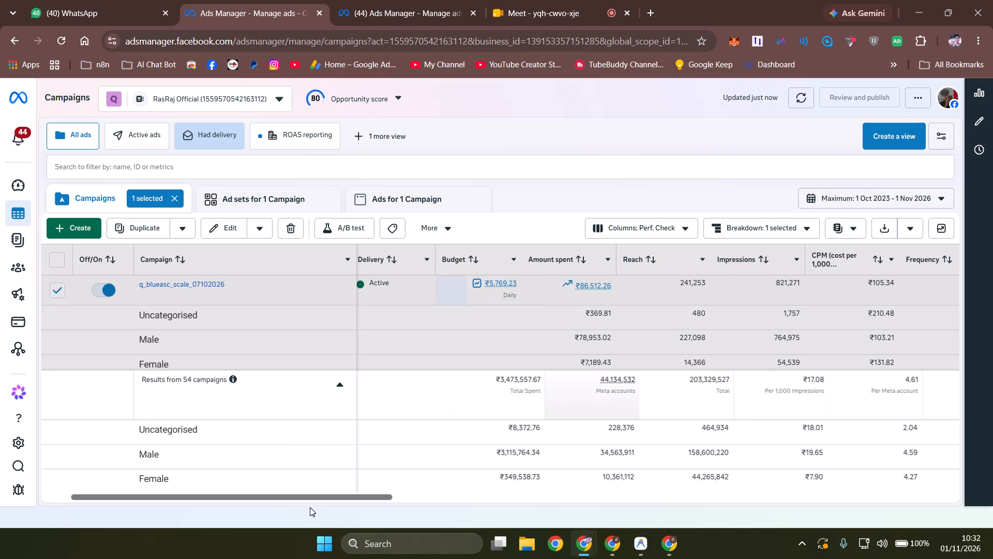
{"action": "left_click_drag", "start_coordinate": [310, 507], "coordinate": [327, 509]}
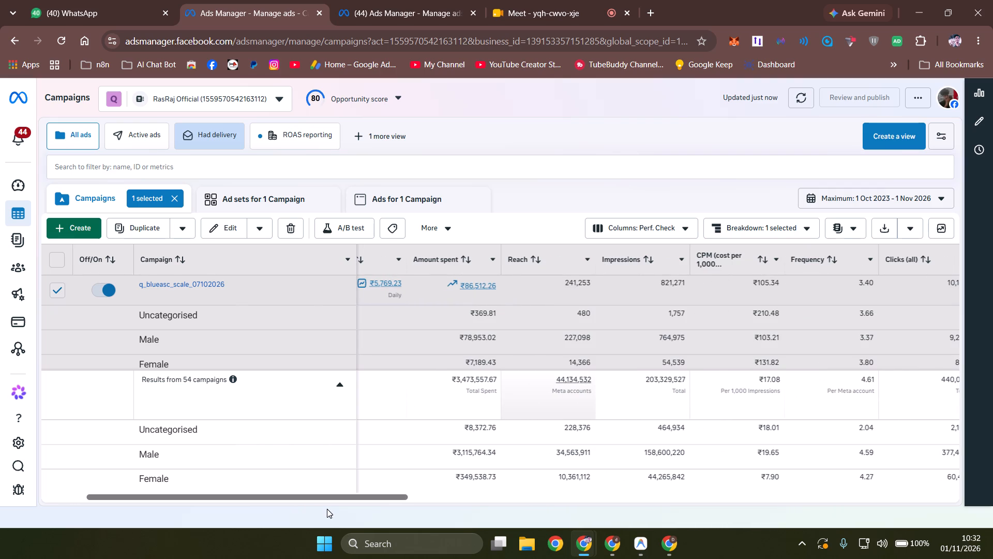
{"action": "left_click_drag", "start_coordinate": [327, 509], "coordinate": [330, 511]}
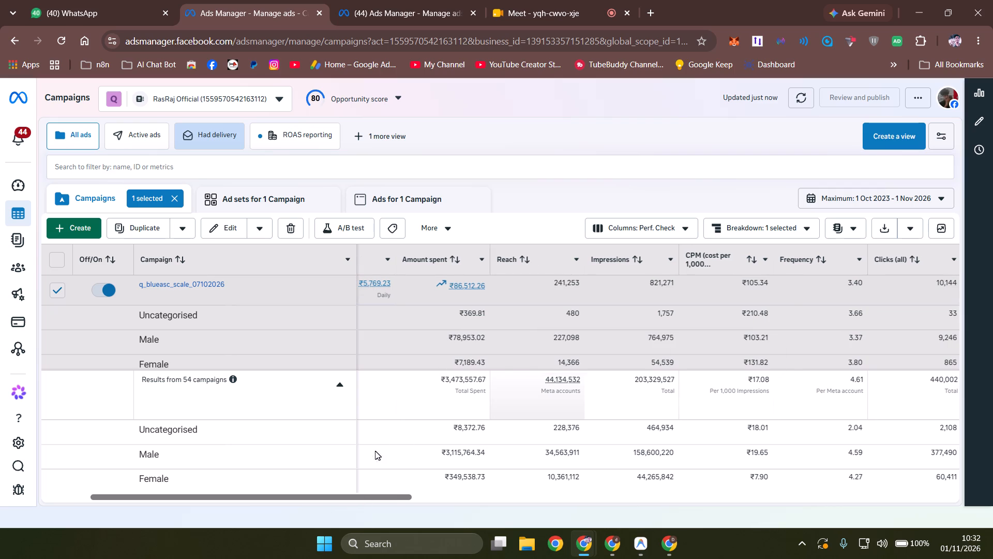
{"action": "left_click_drag", "start_coordinate": [364, 494], "coordinate": [478, 492]}
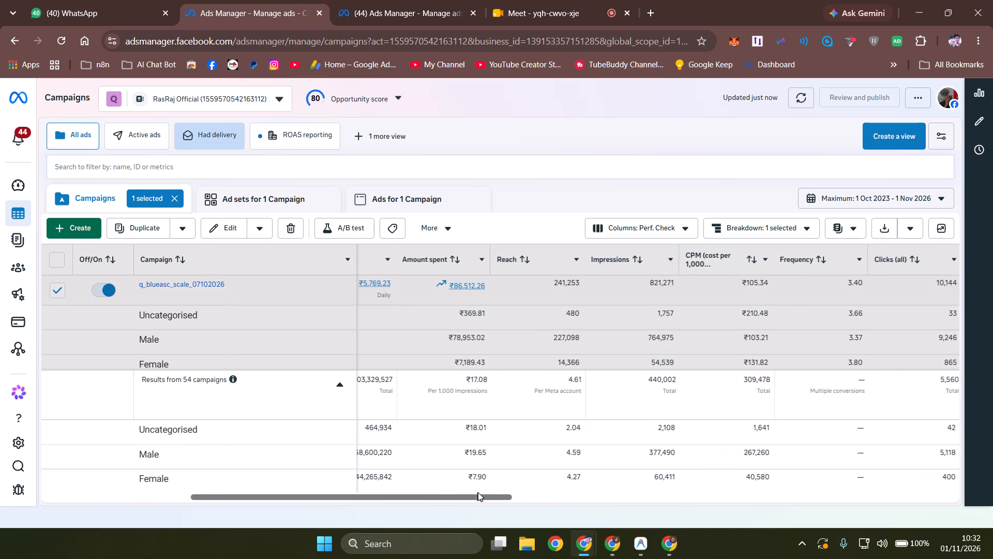
{"action": "left_click_drag", "start_coordinate": [478, 492], "coordinate": [515, 497]}
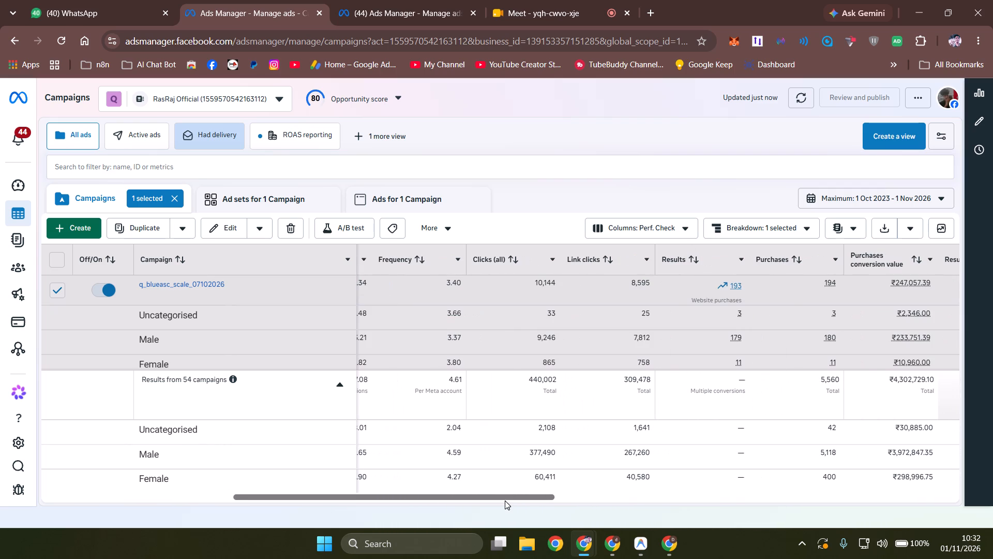
{"action": "left_click_drag", "start_coordinate": [504, 501], "coordinate": [608, 520]}
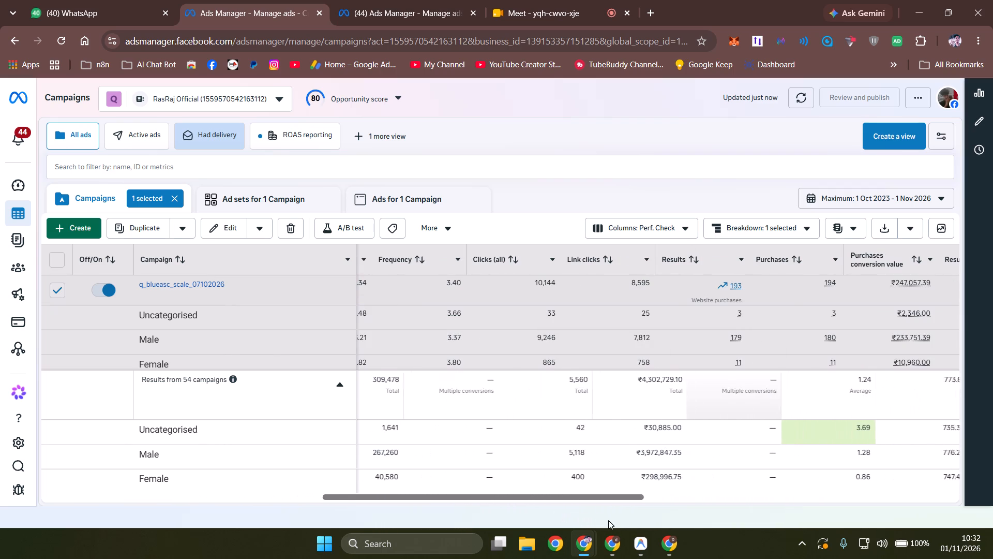
{"action": "left_click_drag", "start_coordinate": [608, 520], "coordinate": [685, 538]}
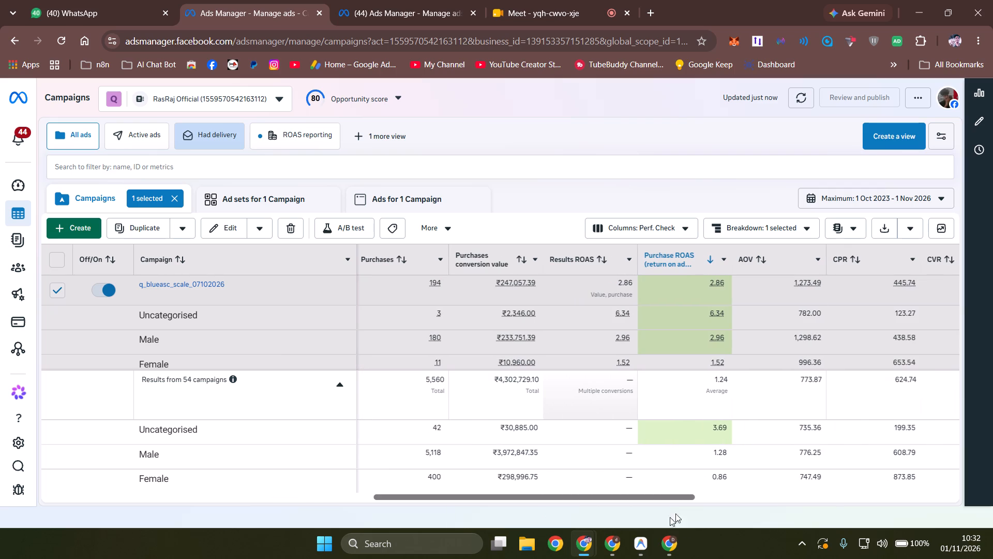
{"action": "left_click_drag", "start_coordinate": [617, 499], "coordinate": [631, 503]}
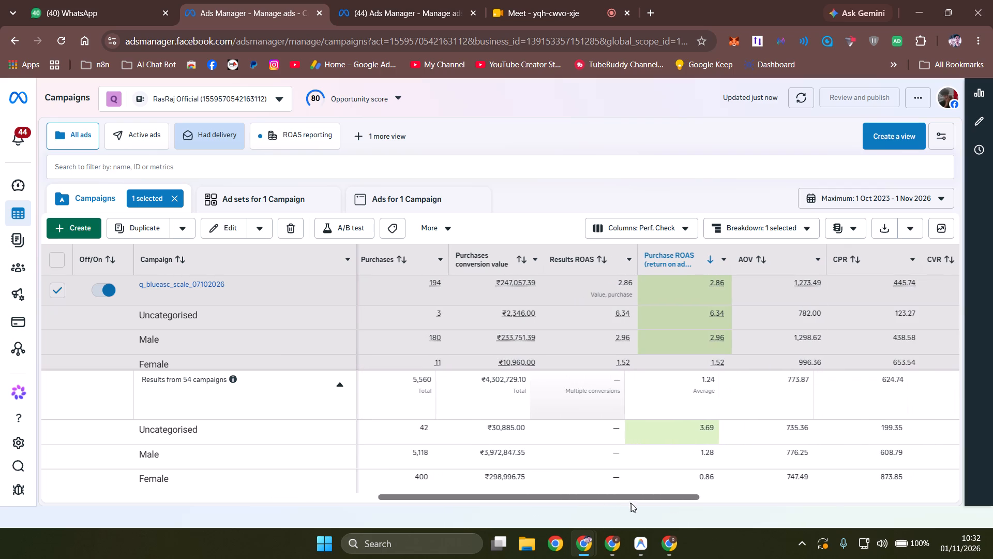
{"action": "left_click_drag", "start_coordinate": [631, 503], "coordinate": [644, 505]}
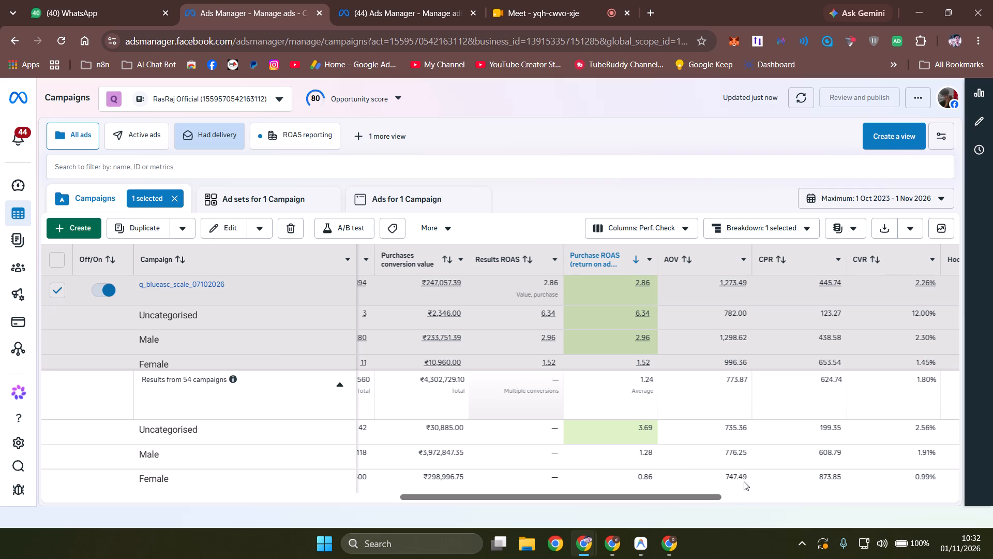
Filter the campaign list to those whose objective is Sales.
{"action": "left_click", "coordinate": [217, 164]}
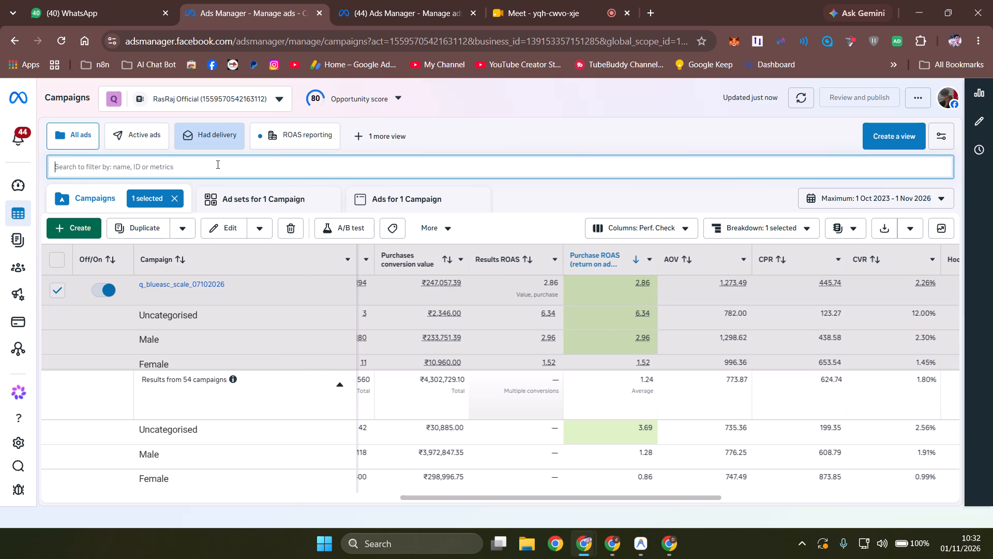
{"action": "left_click", "coordinate": [77, 238]}
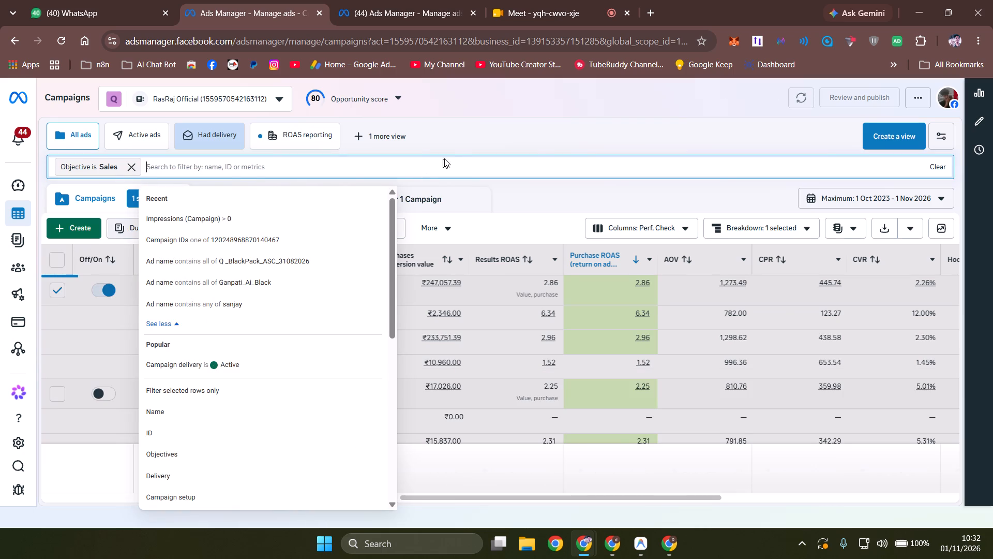
{"action": "left_click", "coordinate": [455, 150]}
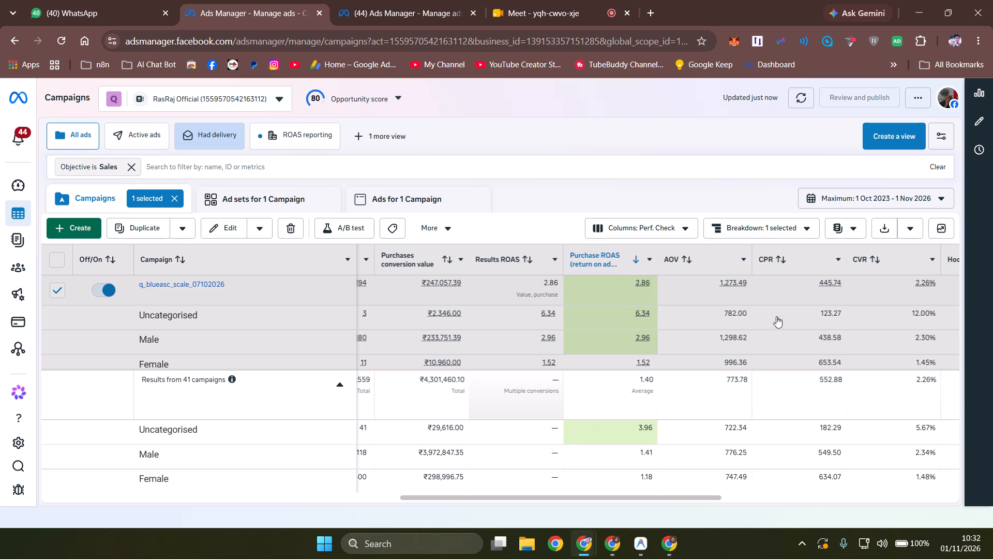
Set a custom date range of 1 July 2026 to 1 November 2026 for the campaign list.
{"action": "left_click", "coordinate": [864, 195]}
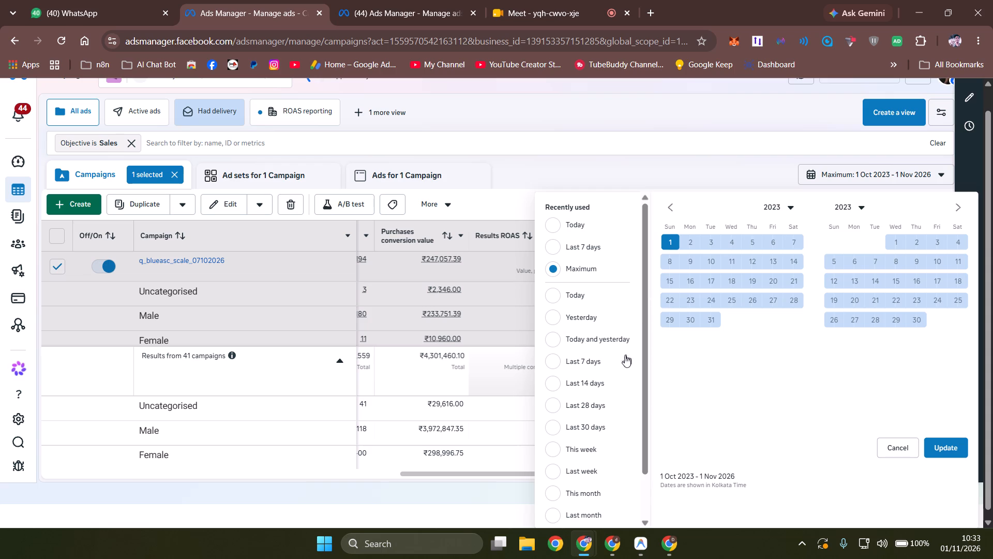
{"action": "scroll", "coordinate": [590, 447], "scroll_direction": "down", "scroll_amount": 2}
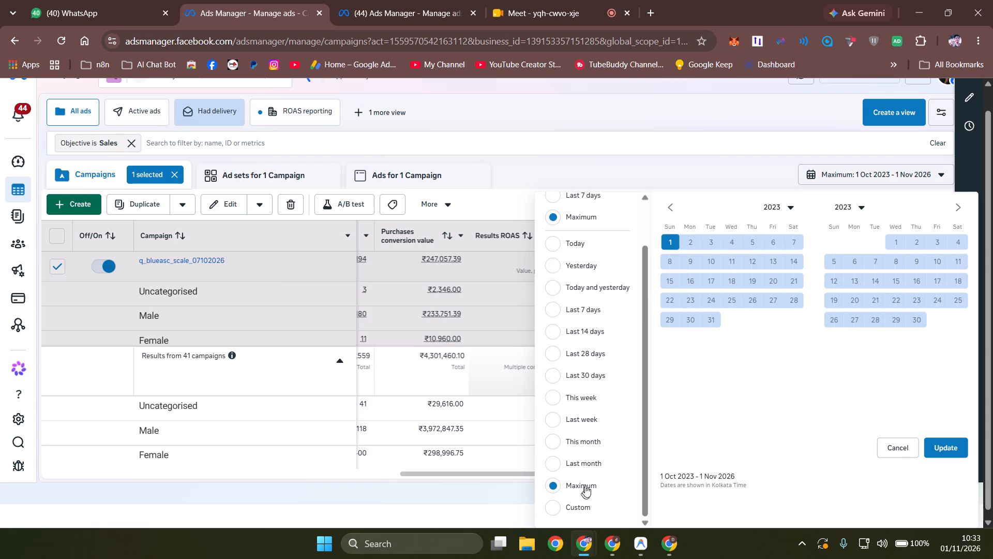
{"action": "left_click", "coordinate": [587, 504]}
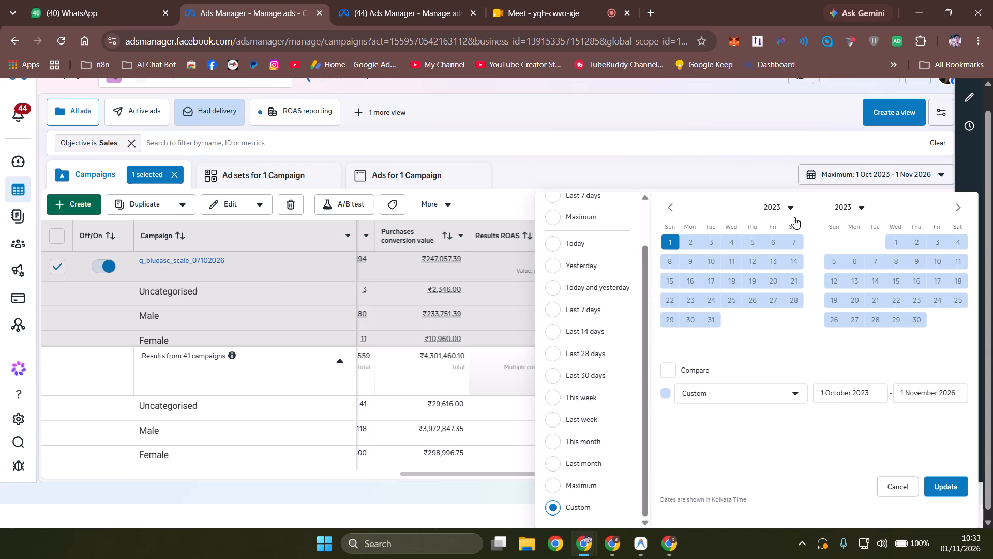
{"action": "left_click", "coordinate": [861, 394]}
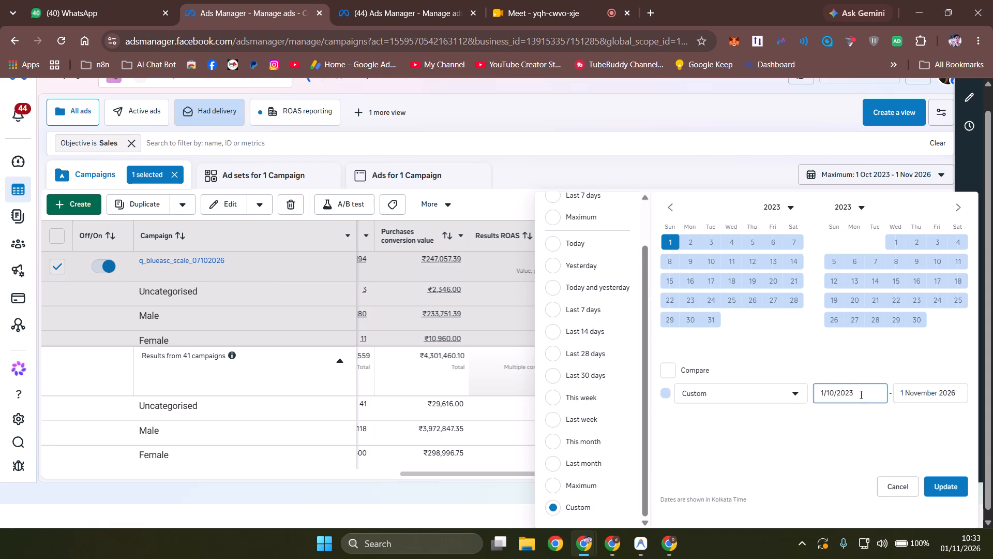
{"action": "left_click", "coordinate": [833, 392]}
{"action": "key", "text": "BackSpace"}
{"action": "key", "text": "BackSpace"}
{"action": "type", "text": "07"}
{"action": "key", "text": "BackSpace"}
{"action": "key", "text": "6"}
{"action": "key", "text": "Return"}
{"action": "left_click", "coordinate": [944, 394]}
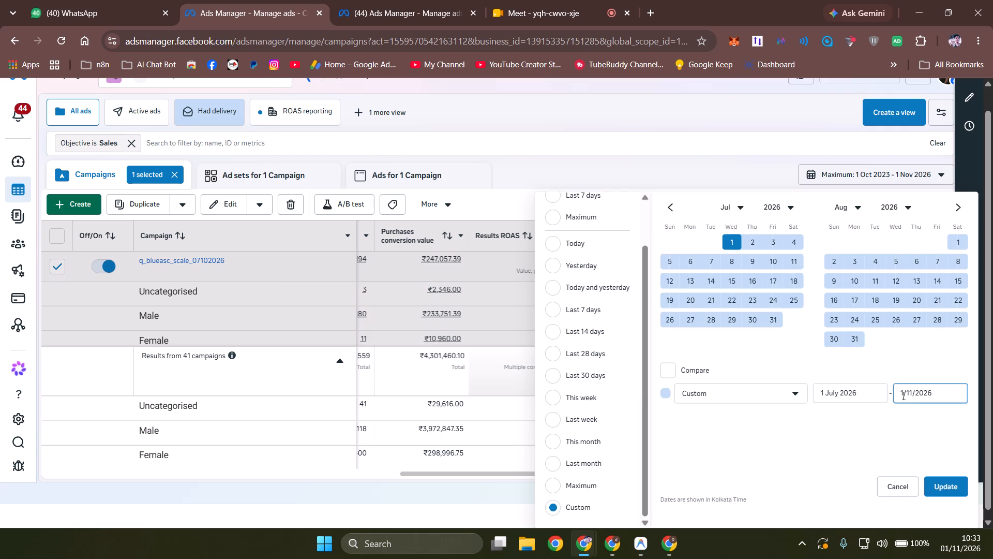
{"action": "left_click", "coordinate": [951, 492]}
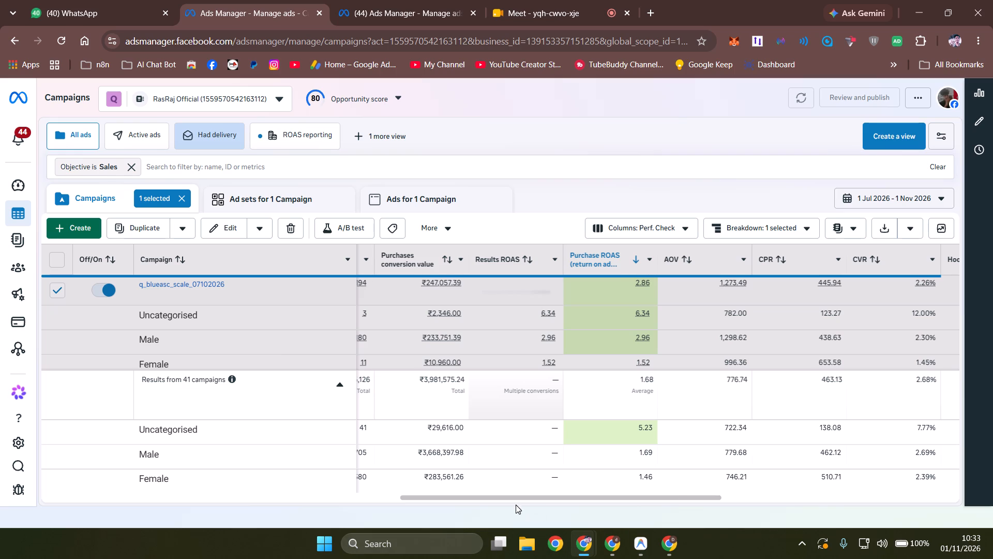
Compare male and female totals for purchases, conversion value, purchase ROAS, AOV, CPR and CVR in the gender summary.
{"action": "left_click_drag", "start_coordinate": [469, 497], "coordinate": [437, 496]}
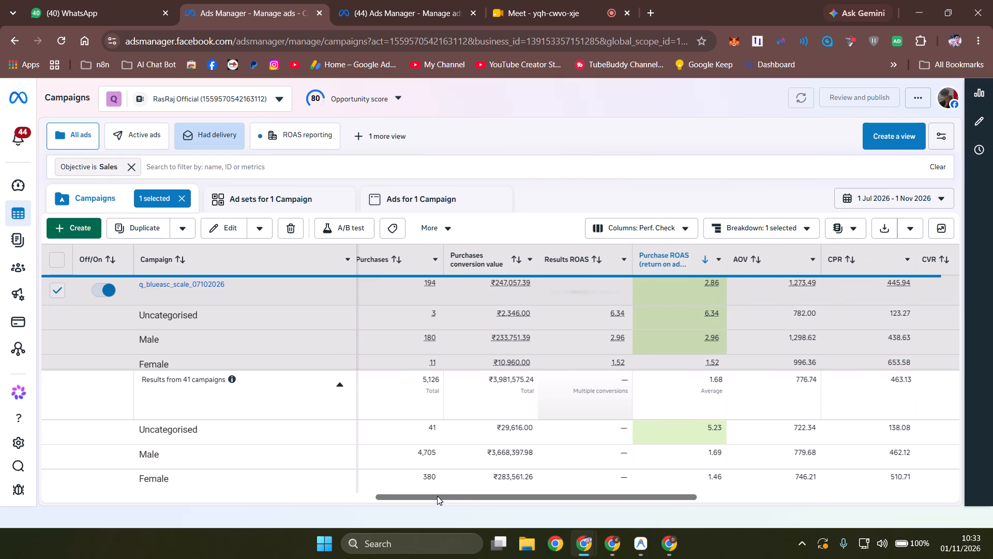
{"action": "left_click_drag", "start_coordinate": [437, 496], "coordinate": [425, 498]}
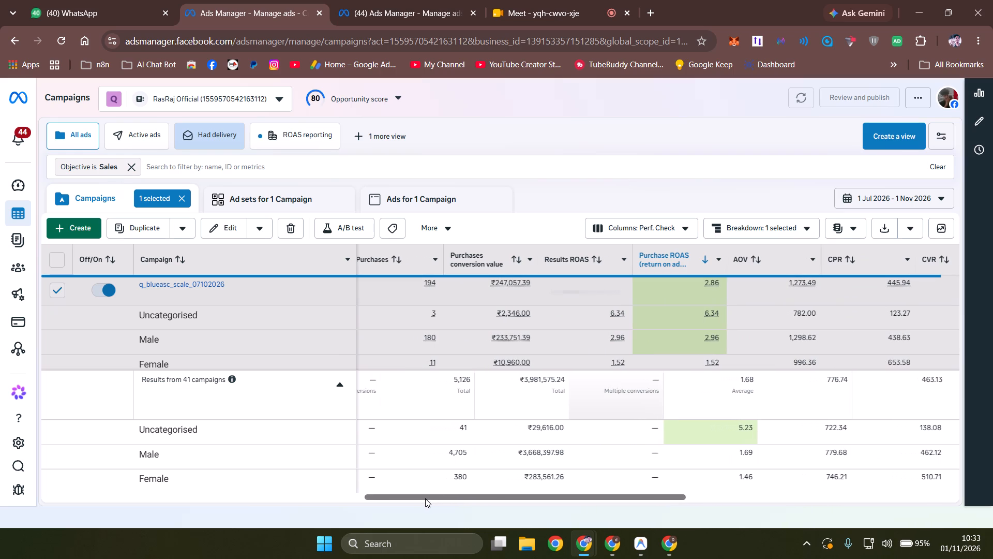
{"action": "left_click_drag", "start_coordinate": [425, 498], "coordinate": [413, 499]}
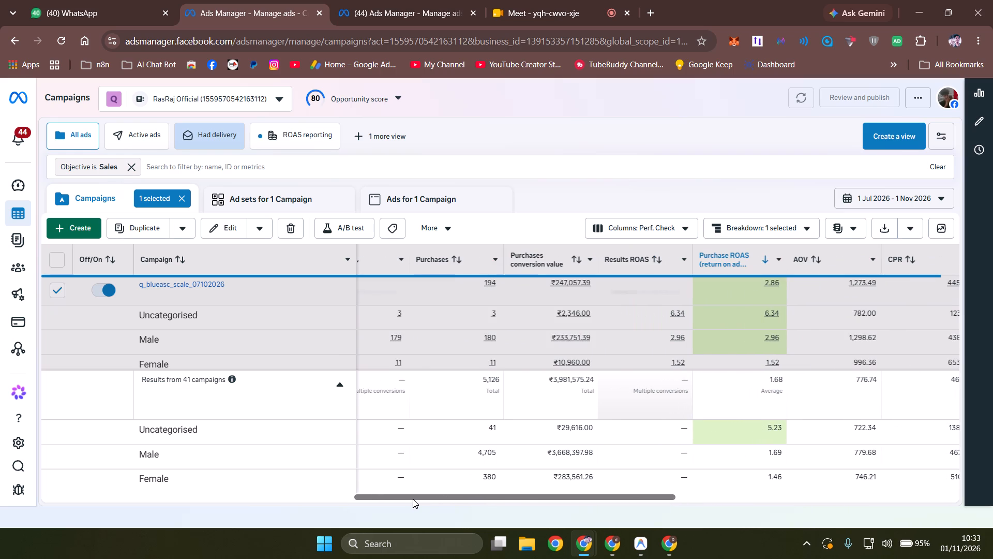
{"action": "left_click_drag", "start_coordinate": [413, 499], "coordinate": [555, 500]}
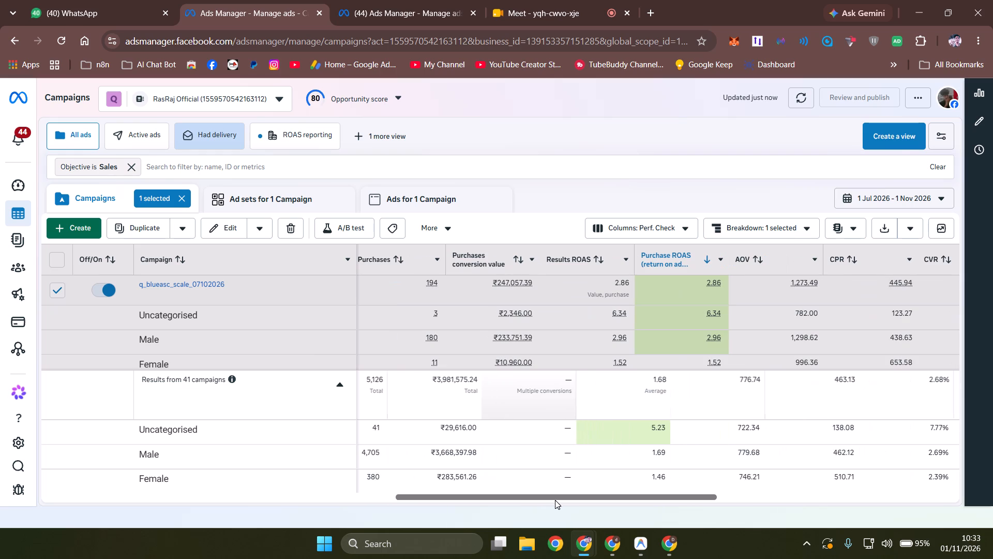
{"action": "left_click_drag", "start_coordinate": [555, 500], "coordinate": [591, 500]}
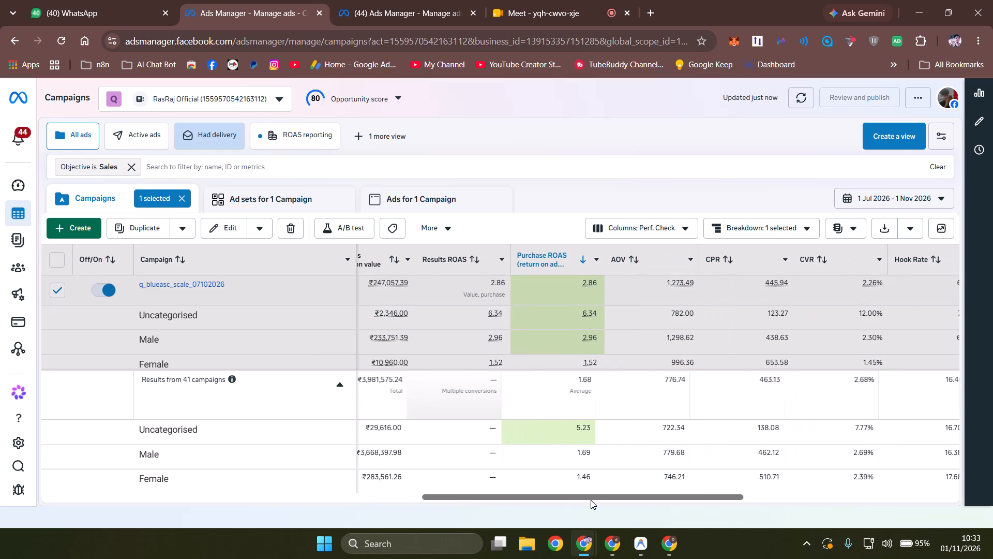
{"action": "left_click_drag", "start_coordinate": [591, 500], "coordinate": [594, 500]}
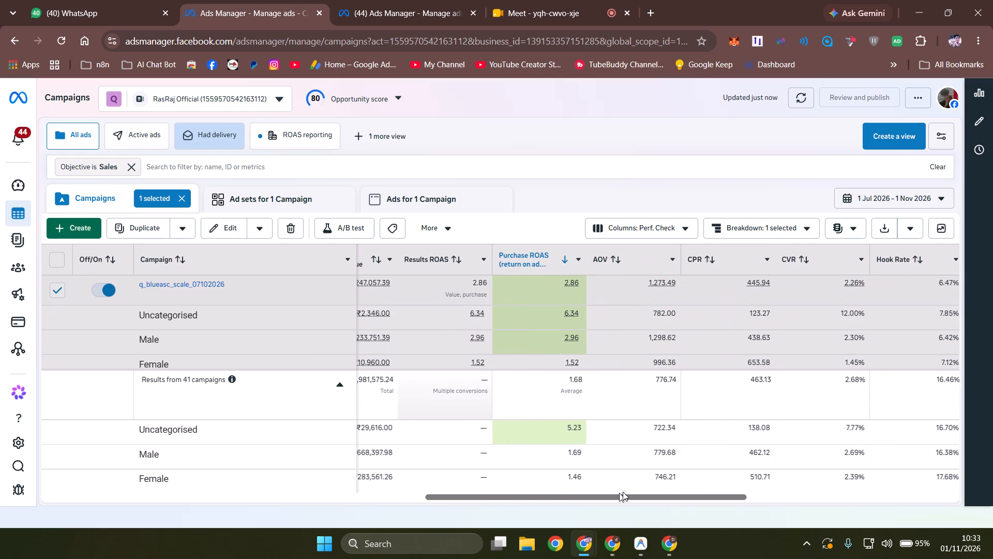
{"action": "double_click", "coordinate": [853, 453]}
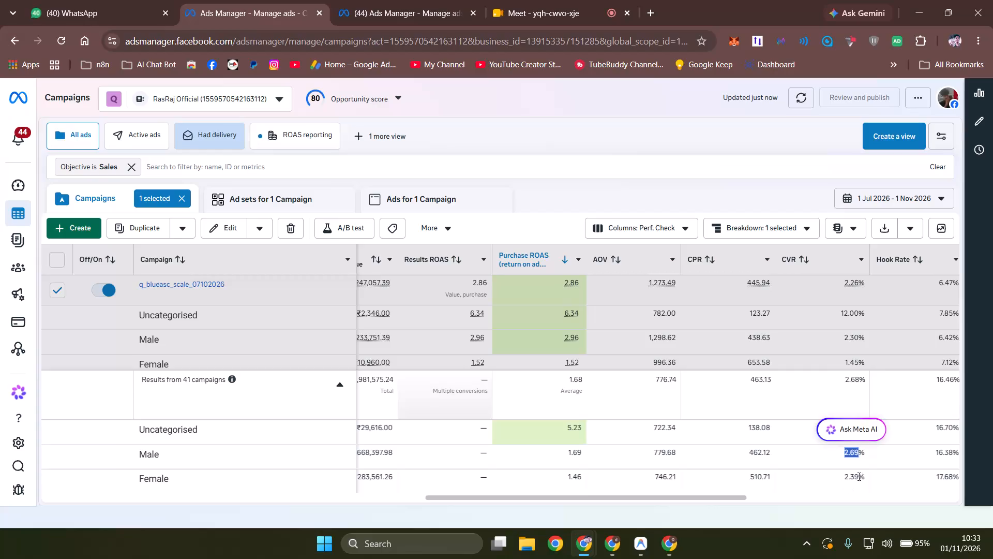
{"action": "double_click", "coordinate": [859, 476]}
{"action": "double_click", "coordinate": [854, 476]}
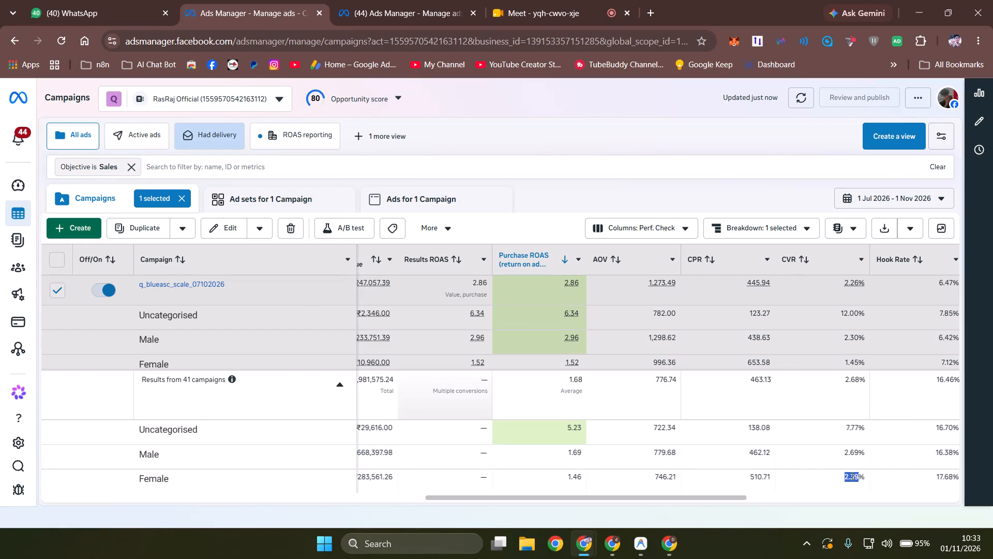
{"action": "left_click", "coordinate": [693, 497]}
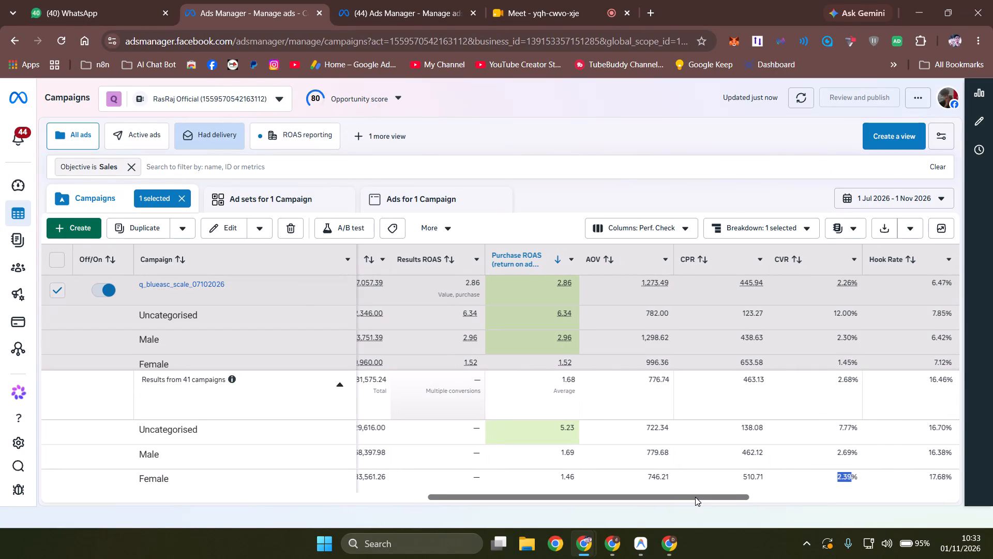
{"action": "double_click", "coordinate": [753, 451]}
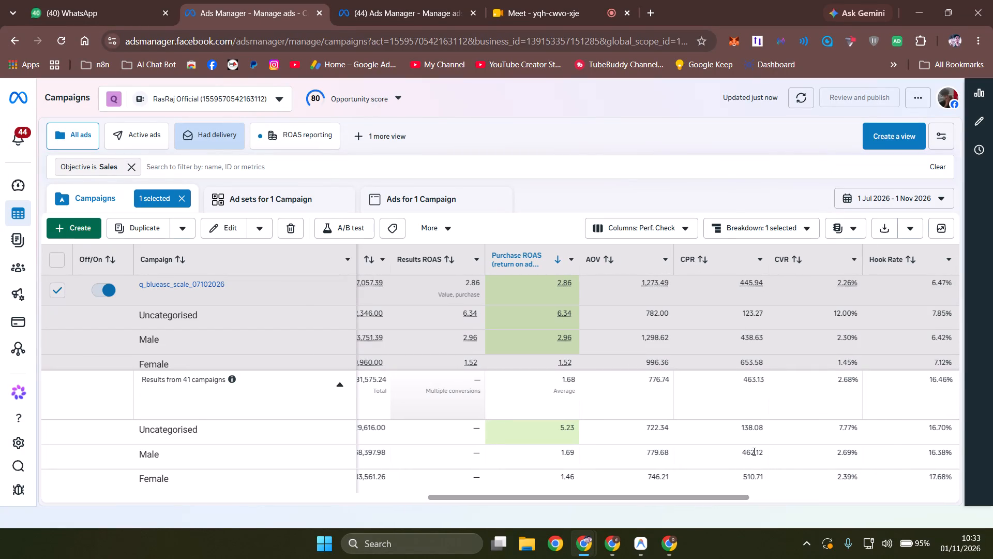
{"action": "double_click", "coordinate": [757, 478]}
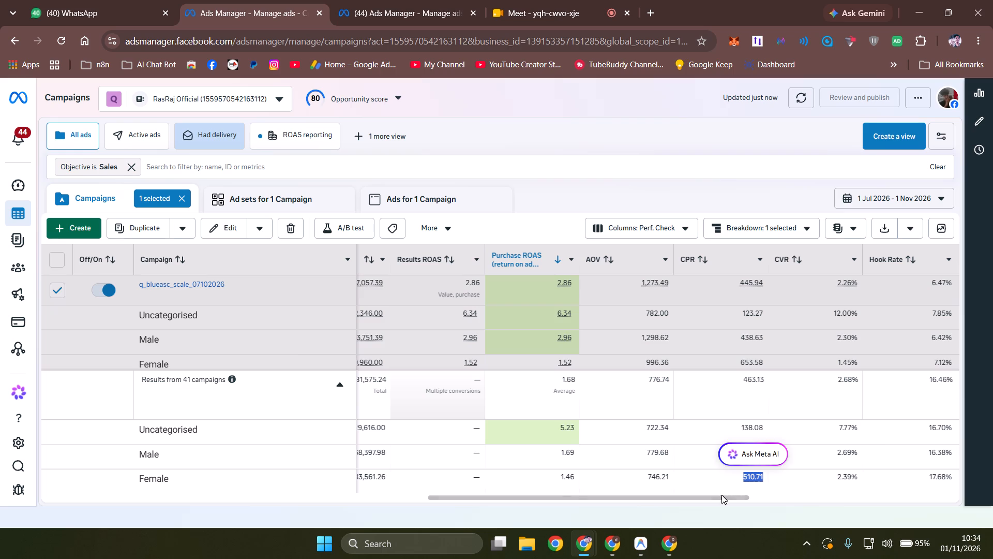
Compare male and female totals for hook rate, cost per reach, CTR, engagement and link click-through rate in the gender summary.
{"action": "left_click_drag", "start_coordinate": [722, 498], "coordinate": [770, 503]}
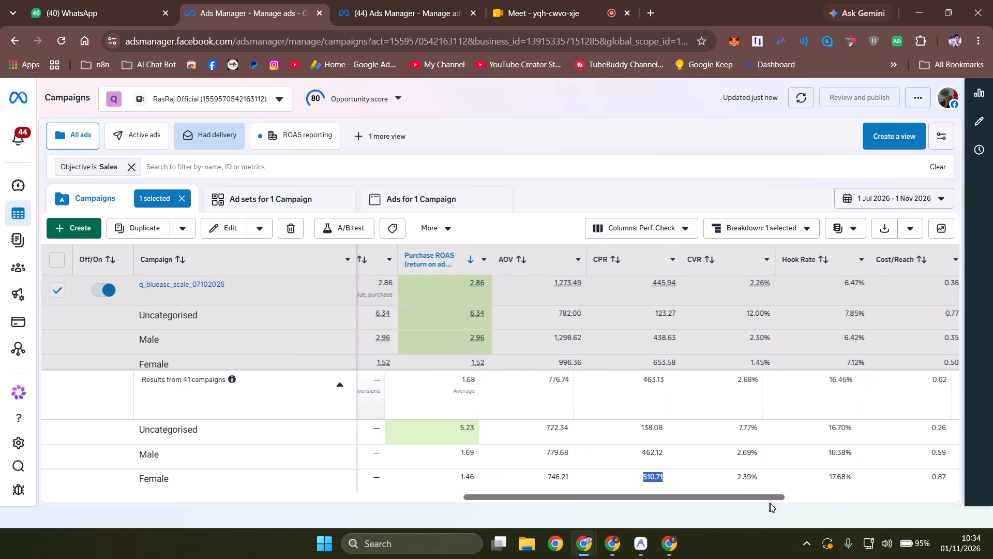
{"action": "left_click_drag", "start_coordinate": [770, 503], "coordinate": [845, 505]}
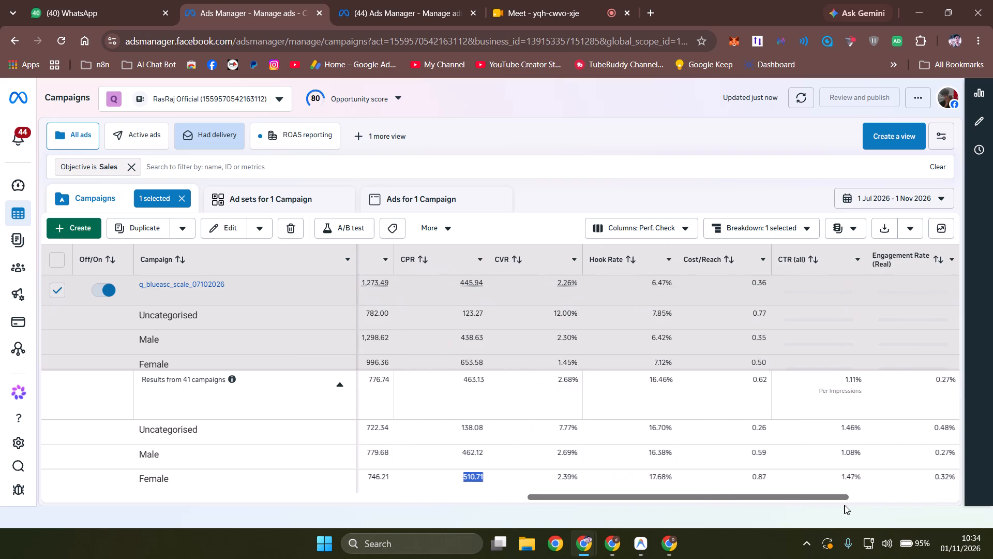
{"action": "left_click_drag", "start_coordinate": [845, 505], "coordinate": [941, 507]}
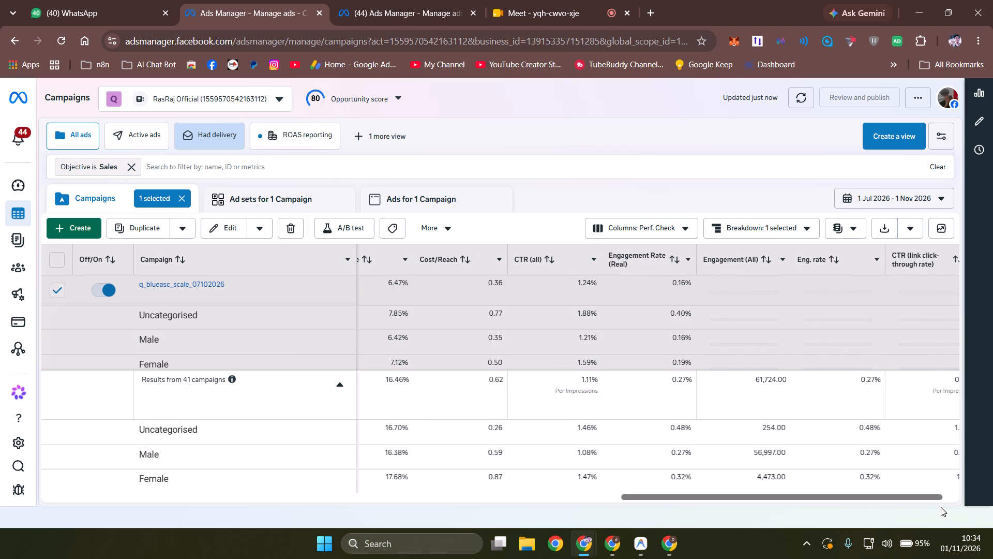
{"action": "left_click_drag", "start_coordinate": [941, 507], "coordinate": [988, 512]}
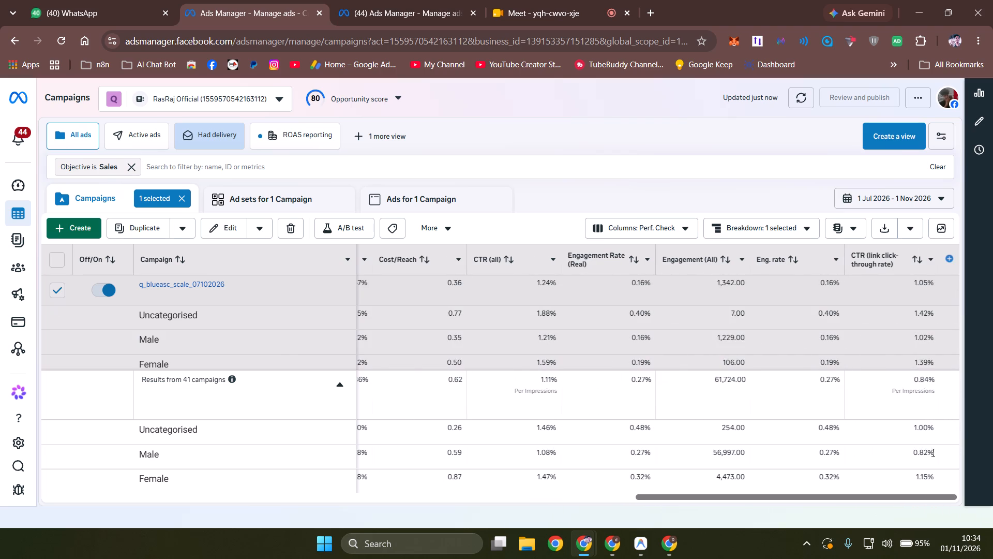
{"action": "double_click", "coordinate": [918, 476]}
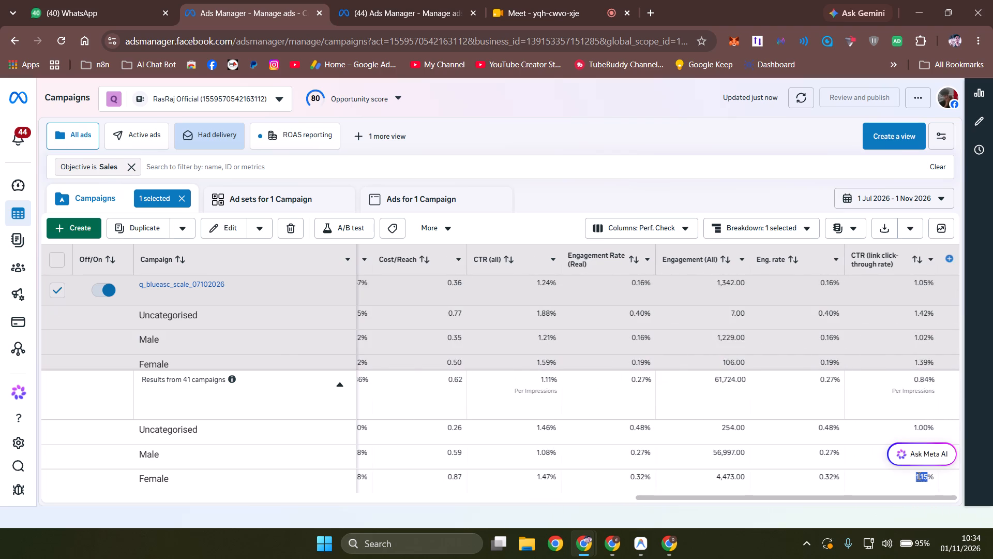
{"action": "left_click", "coordinate": [862, 466]}
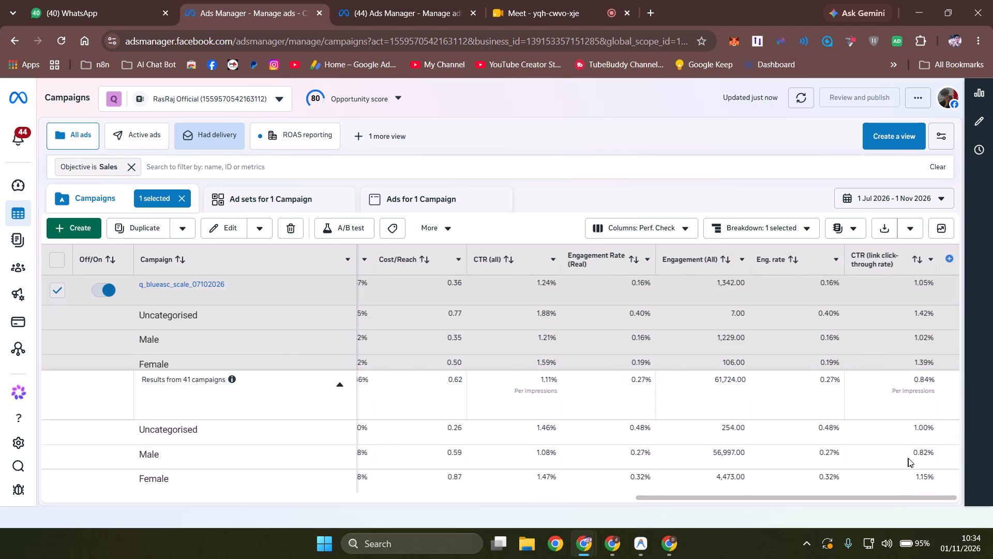
{"action": "double_click", "coordinate": [921, 454]}
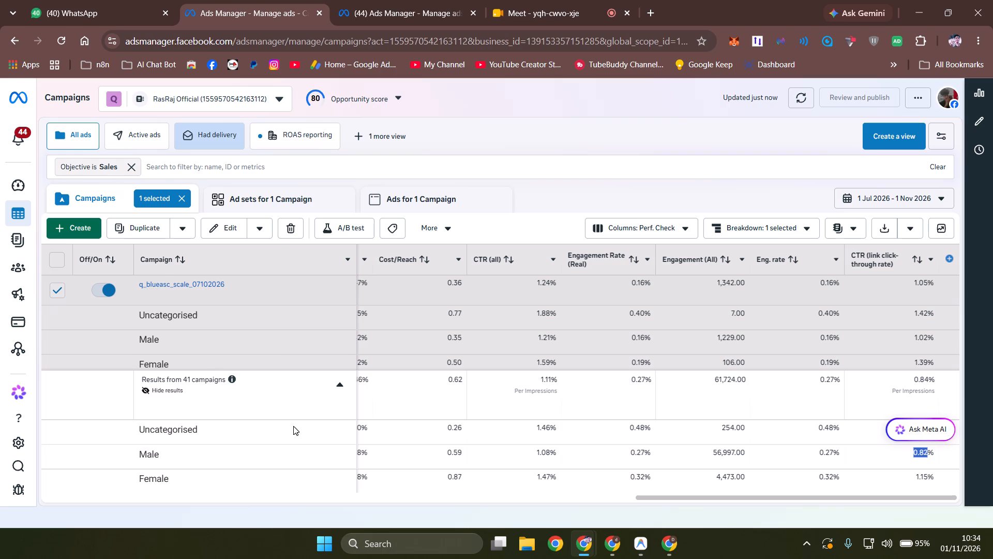
Compare male and female totals for amount spent, reach, impressions and CPM in the gender summary.
{"action": "left_click_drag", "start_coordinate": [691, 495], "coordinate": [696, 495]}
{"action": "left_click_drag", "start_coordinate": [696, 495], "coordinate": [281, 485]}
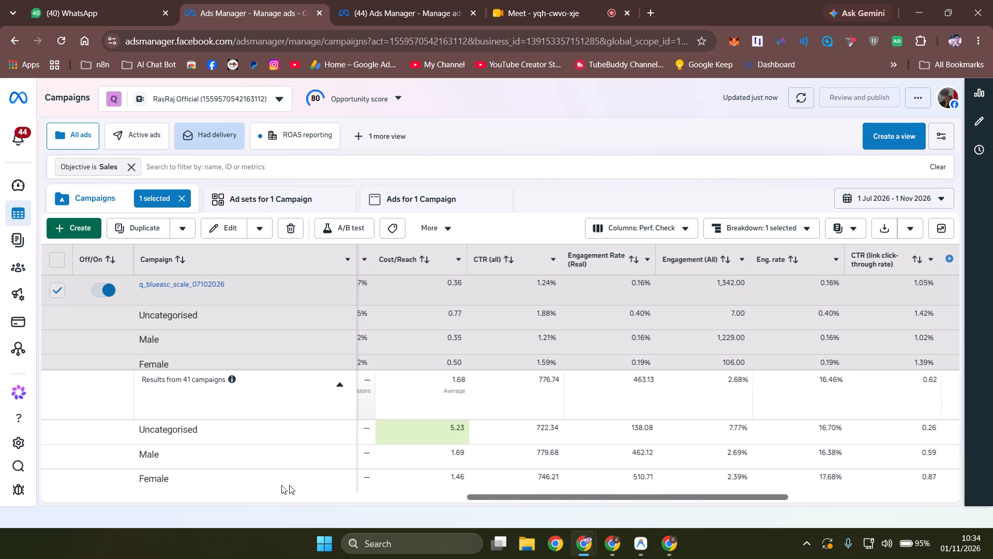
{"action": "left_click_drag", "start_coordinate": [281, 485], "coordinate": [0, 477]}
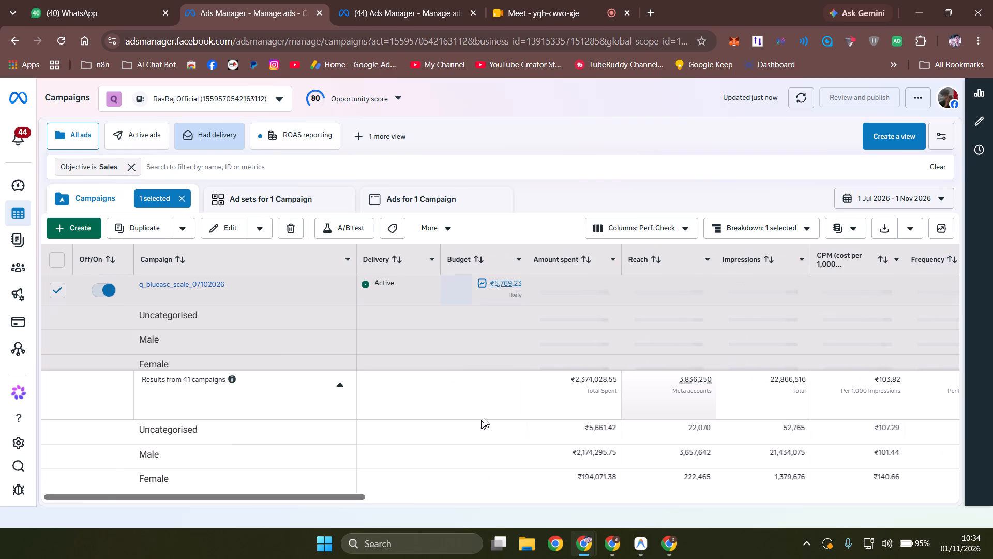
{"action": "double_click", "coordinate": [599, 474]}
{"action": "left_click", "coordinate": [514, 476]}
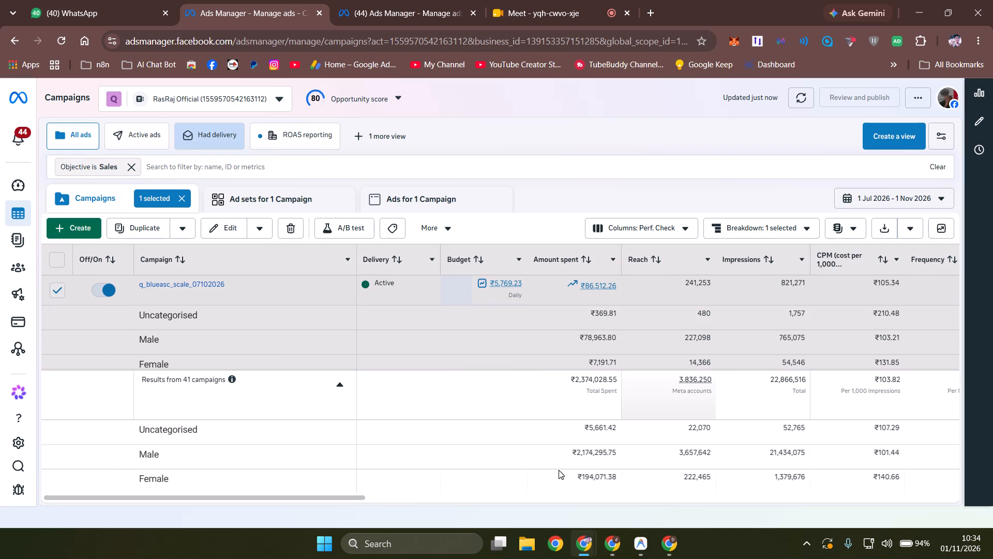
{"action": "double_click", "coordinate": [597, 454]}
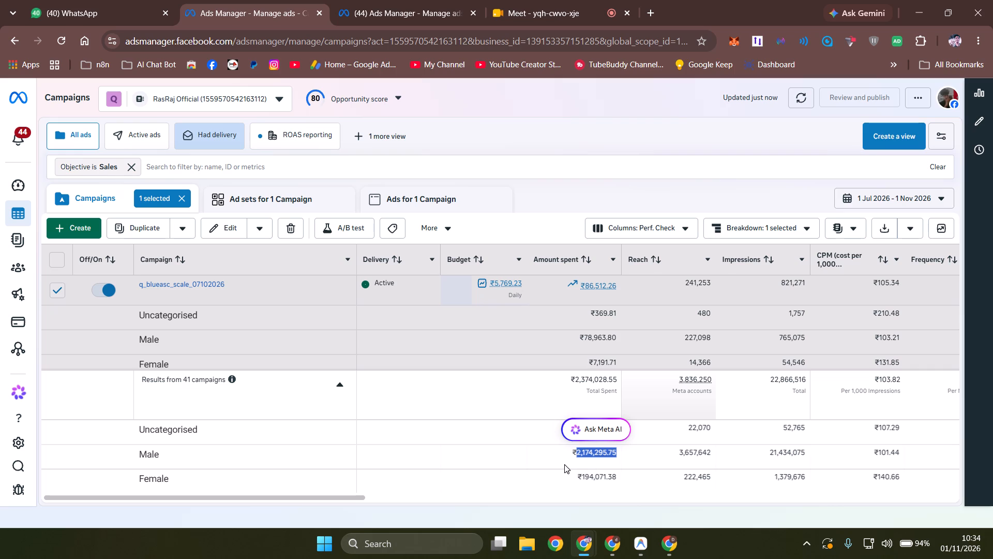
{"action": "left_click", "coordinate": [564, 464]}
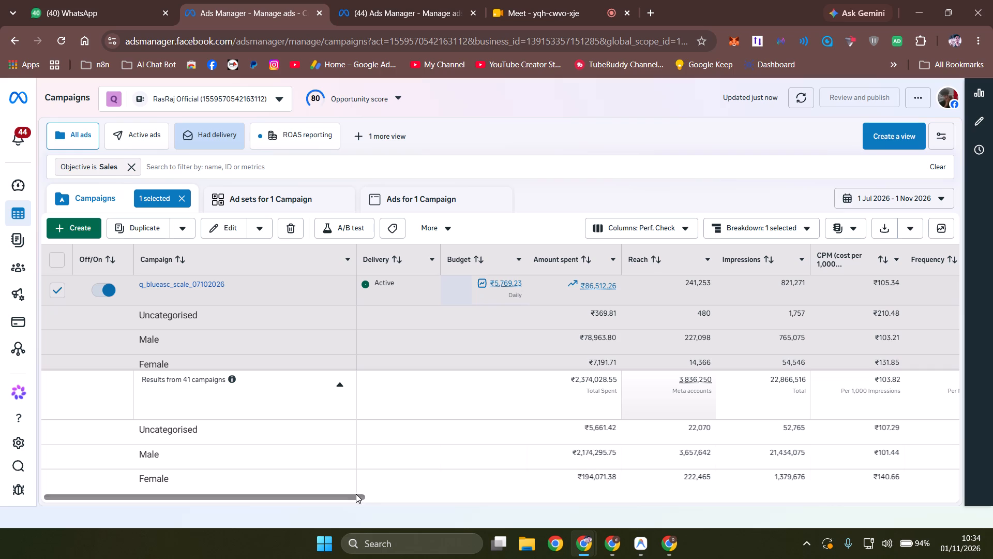
{"action": "left_click_drag", "start_coordinate": [354, 495], "coordinate": [357, 495]}
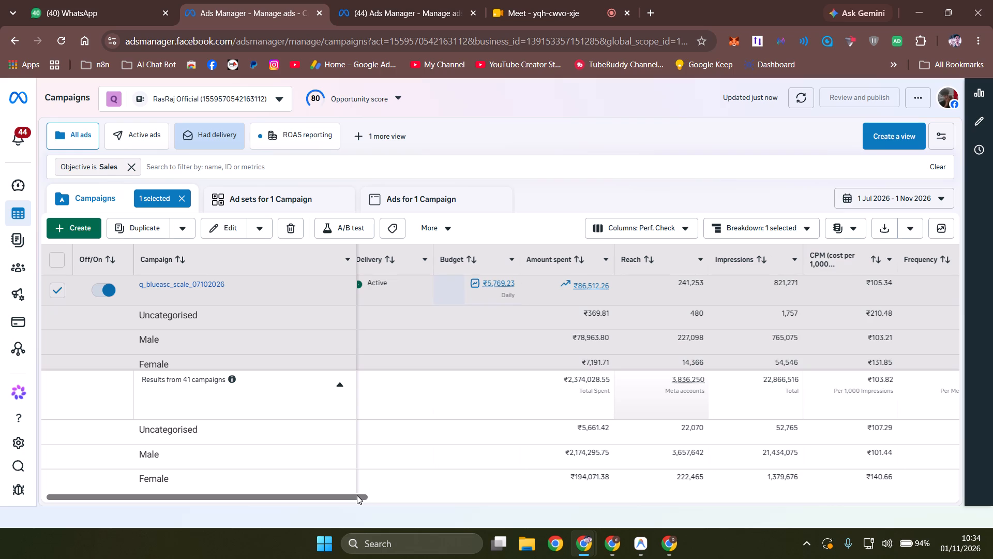
{"action": "left_click_drag", "start_coordinate": [357, 495], "coordinate": [360, 493]}
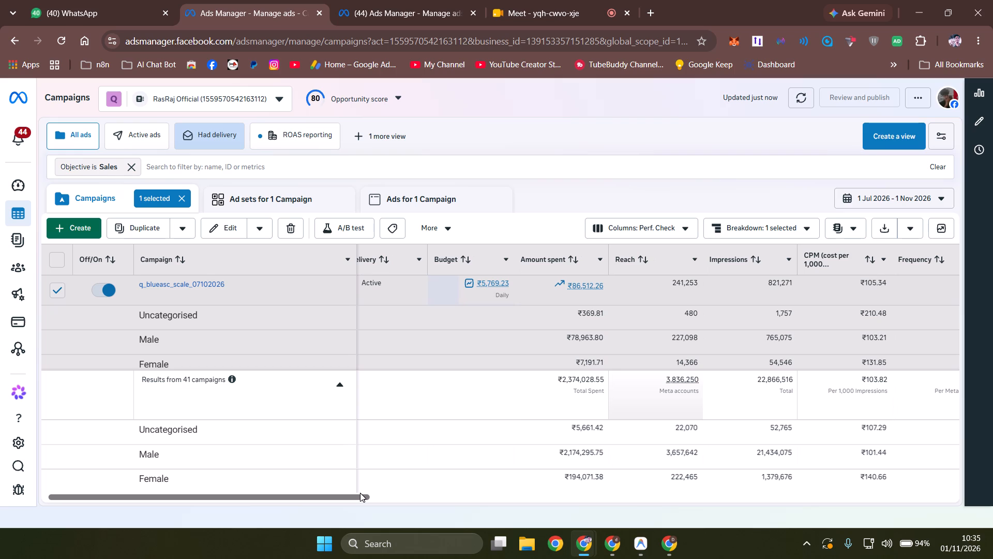
{"action": "left_click_drag", "start_coordinate": [360, 493], "coordinate": [368, 493]}
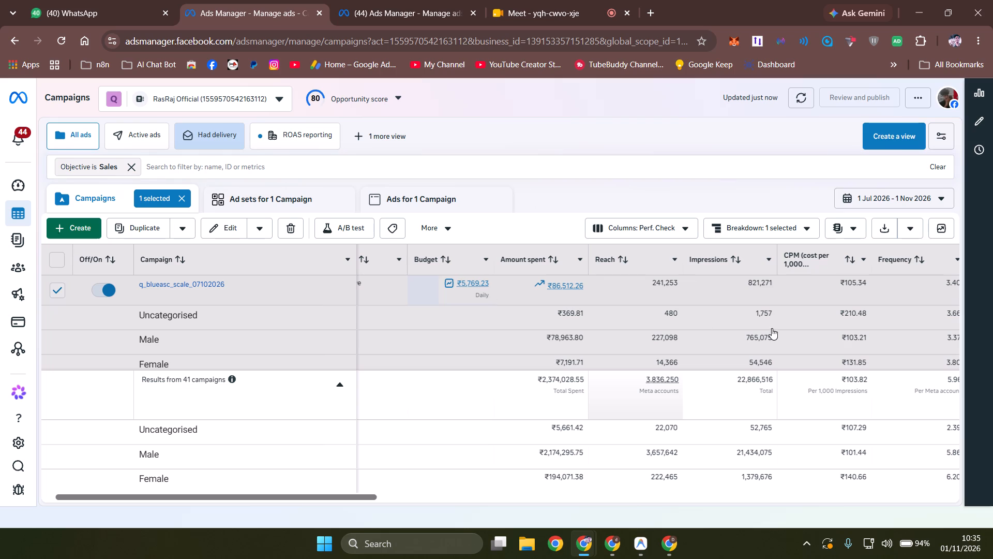
Replace the campaign list's gender breakdown with a breakdown by platform.
{"action": "scroll", "coordinate": [810, 369], "scroll_direction": "up", "scroll_amount": 4}
{"action": "left_click", "coordinate": [58, 293]}
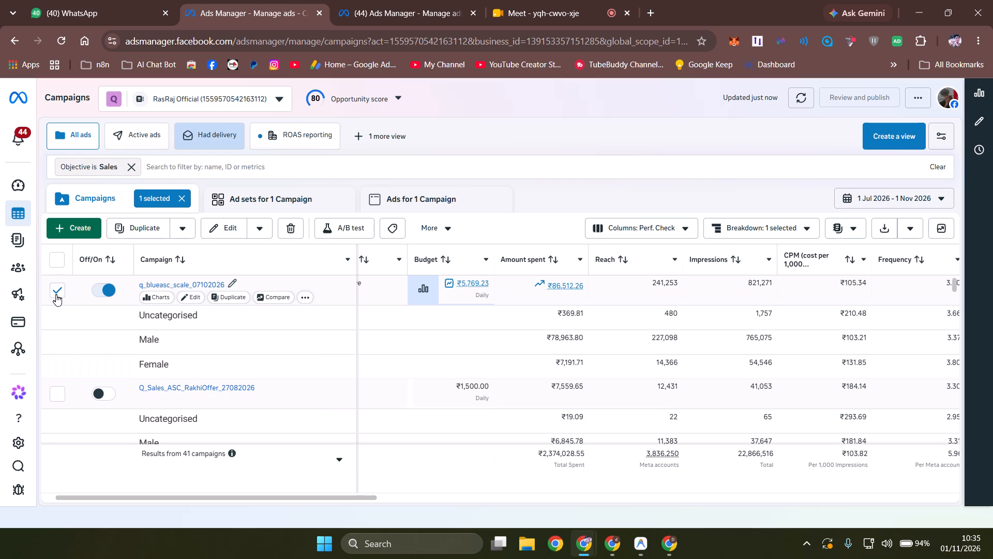
{"action": "left_click", "coordinate": [765, 235]}
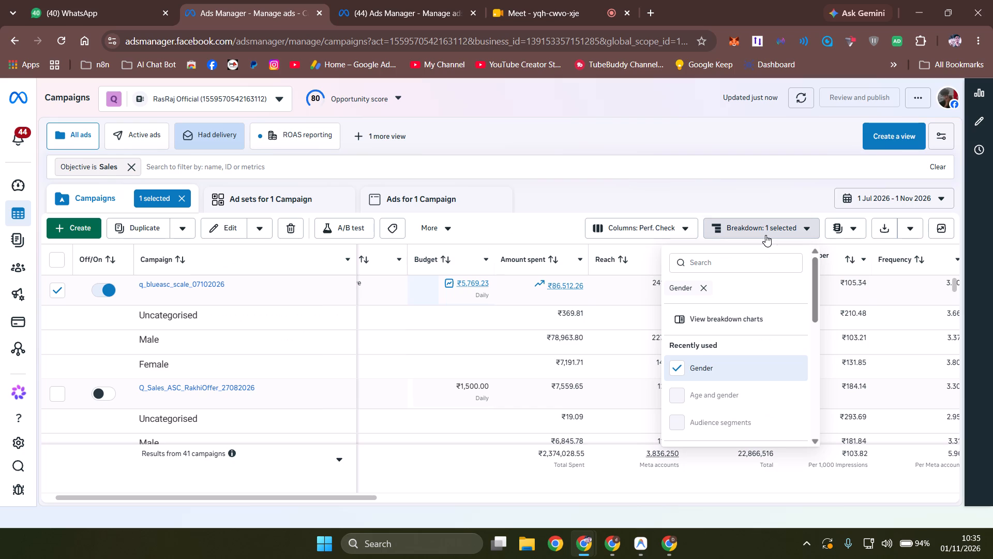
{"action": "left_click", "coordinate": [679, 374]}
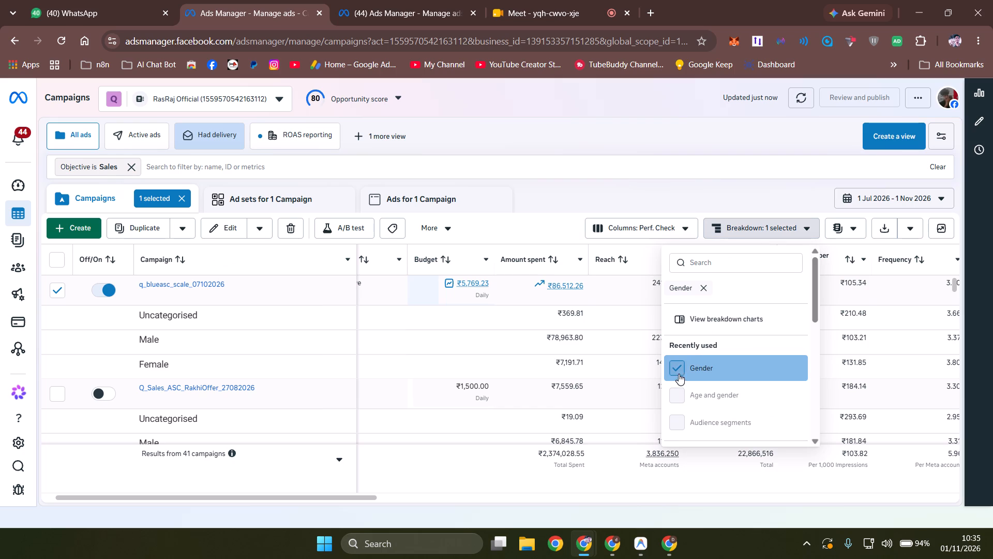
Find the Platform breakdown and apply it to the campaign list in place of Gender.
{"action": "left_click", "coordinate": [698, 262]}
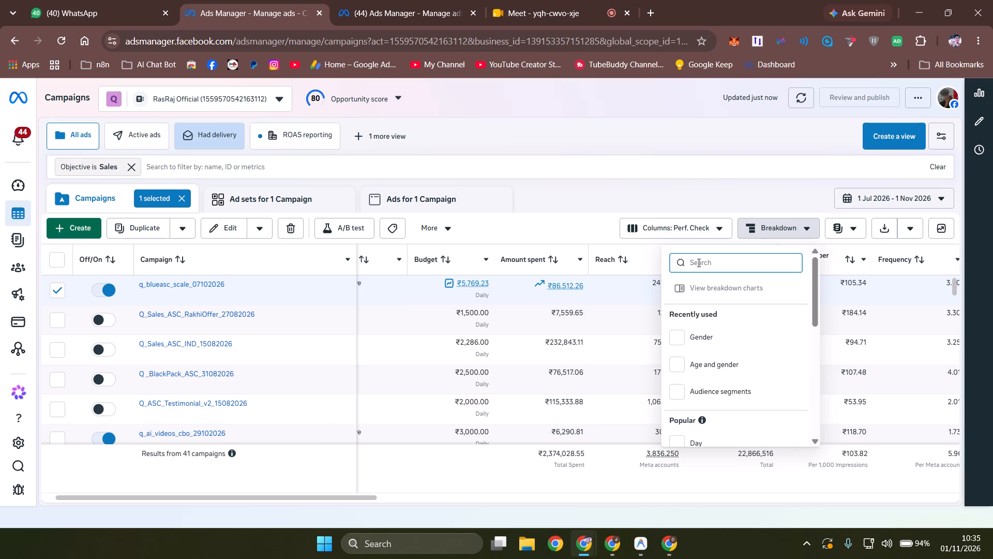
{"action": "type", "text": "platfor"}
{"action": "left_click", "coordinate": [682, 284]}
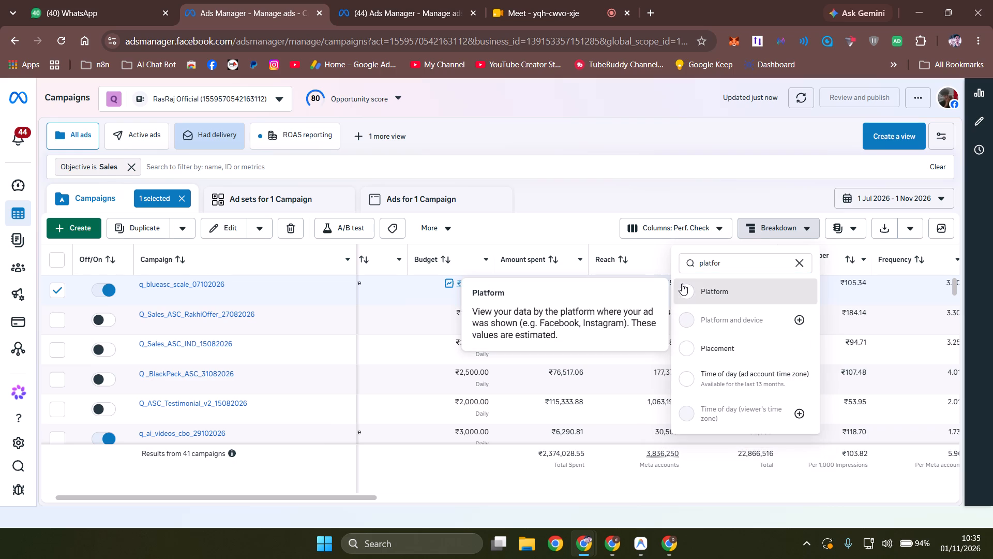
{"action": "left_click", "coordinate": [669, 198]}
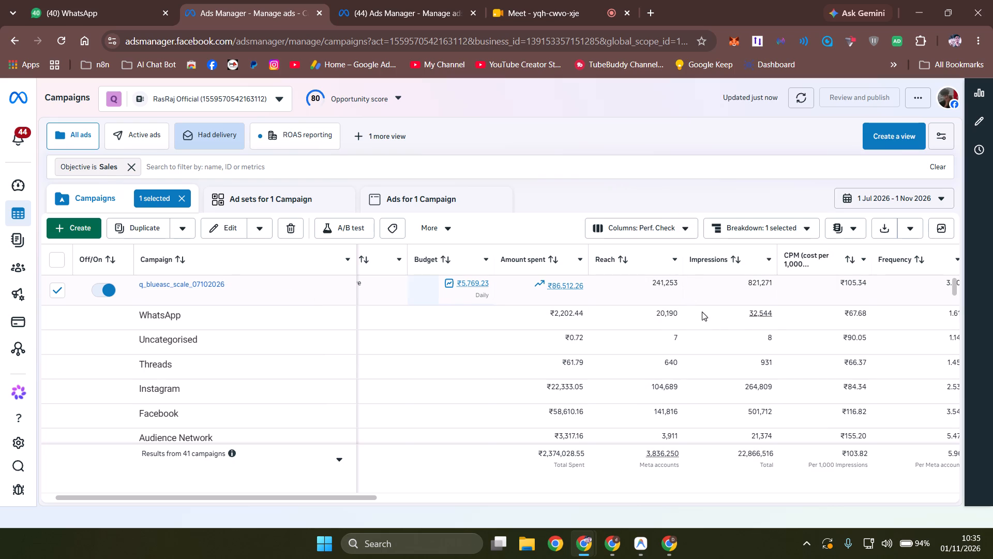
Expand the breakdown summary for all campaigns and compare the platforms' amount spent, reach, impressions, CPM and frequency.
{"action": "scroll", "coordinate": [716, 320], "scroll_direction": "left", "scroll_amount": 1}
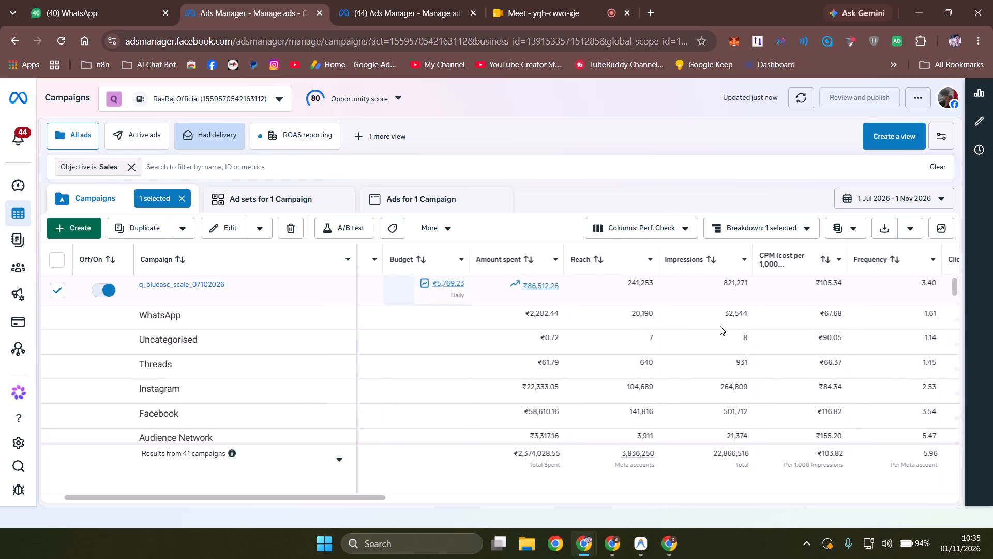
{"action": "scroll", "coordinate": [720, 326], "scroll_direction": "left", "scroll_amount": 1}
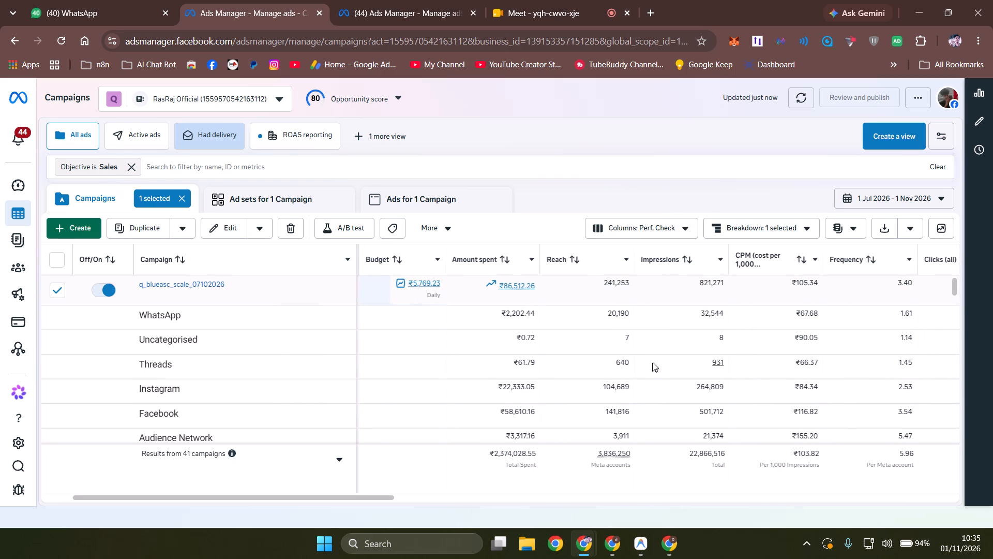
{"action": "left_click", "coordinate": [334, 457]}
{"action": "scroll", "coordinate": [622, 369], "scroll_direction": "down", "scroll_amount": 1}
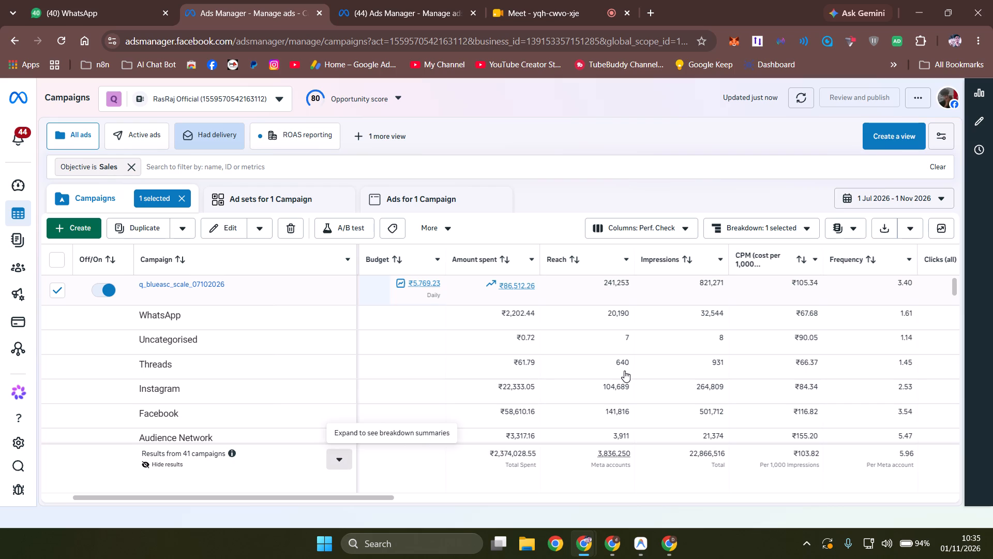
{"action": "scroll", "coordinate": [625, 371], "scroll_direction": "down", "scroll_amount": 1}
{"action": "scroll", "coordinate": [725, 392], "scroll_direction": "down", "scroll_amount": 1}
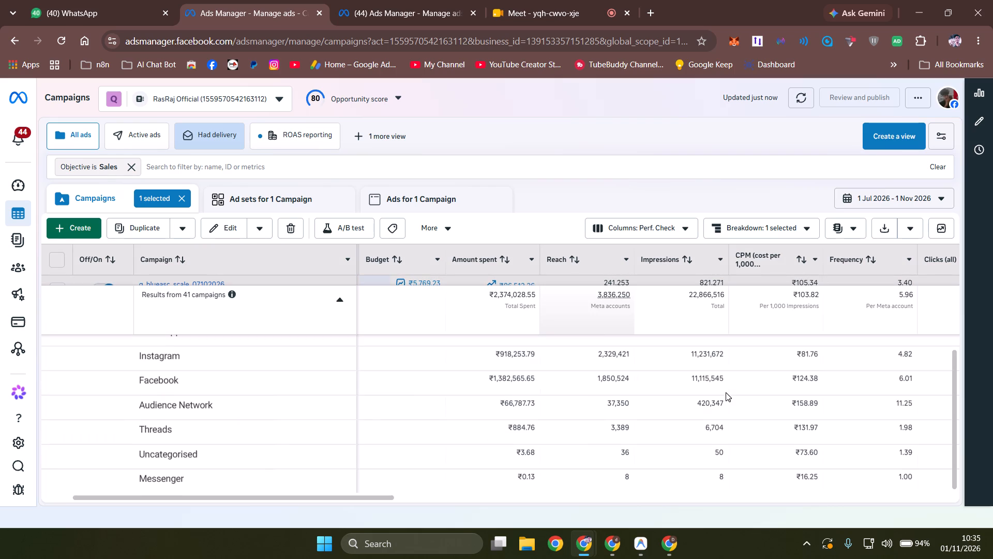
{"action": "scroll", "coordinate": [726, 392], "scroll_direction": "up", "scroll_amount": 1}
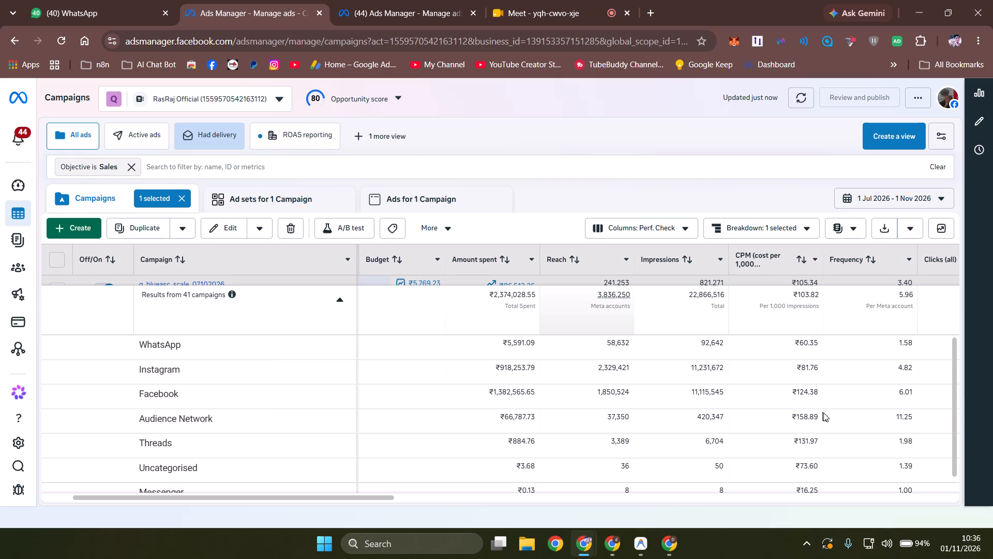
Compare the platform totals for spend, reach, impressions, CPM, frequency, clicks, engagement and CTR across all Sales campaigns.
{"action": "scroll", "coordinate": [836, 422], "scroll_direction": "left", "scroll_amount": 1}
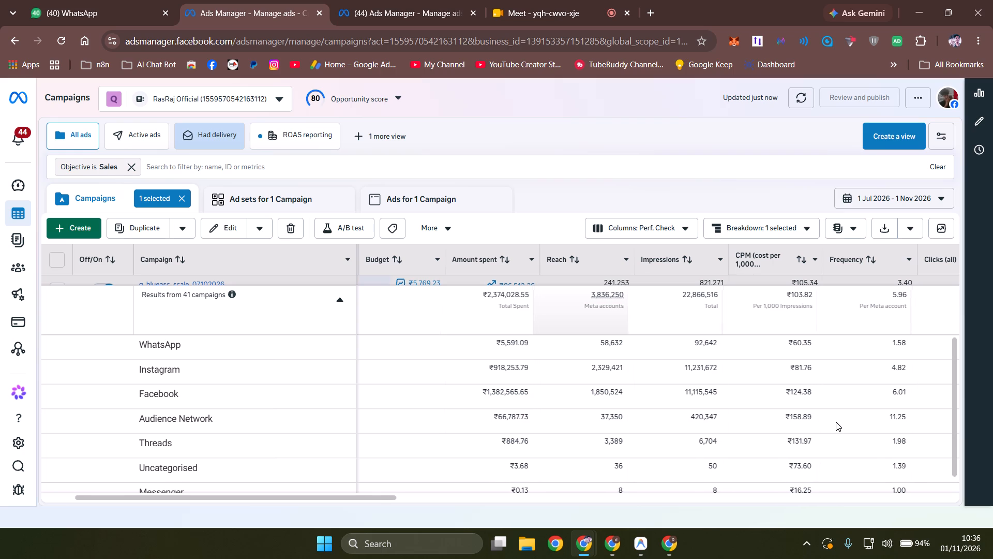
{"action": "scroll", "coordinate": [836, 422], "scroll_direction": "left", "scroll_amount": 1}
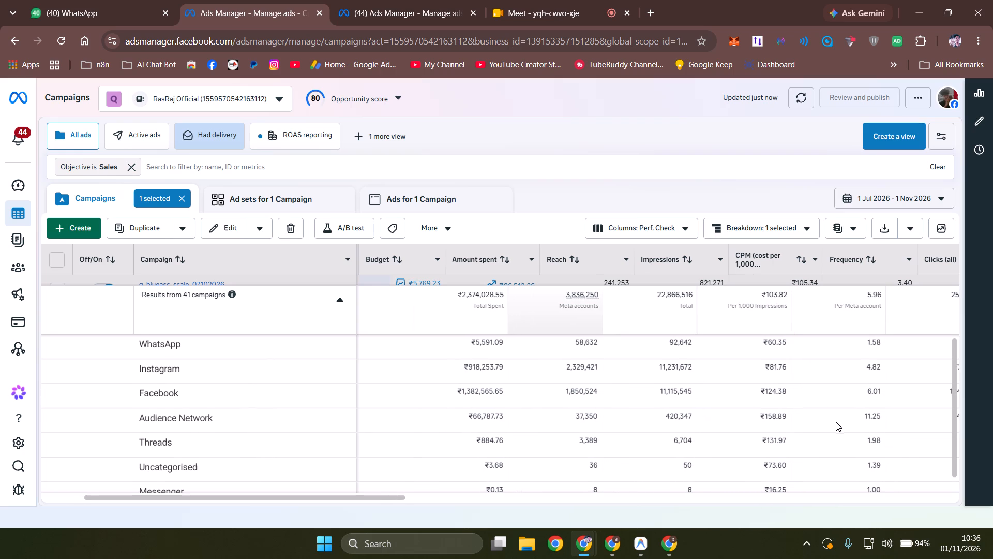
{"action": "scroll", "coordinate": [836, 422], "scroll_direction": "left", "scroll_amount": 2}
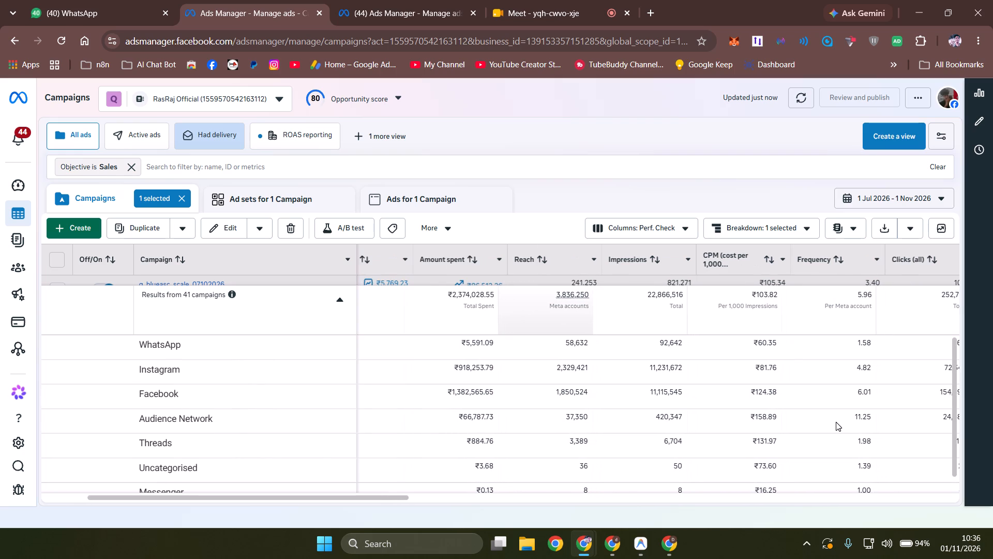
{"action": "scroll", "coordinate": [836, 422], "scroll_direction": "left", "scroll_amount": 2}
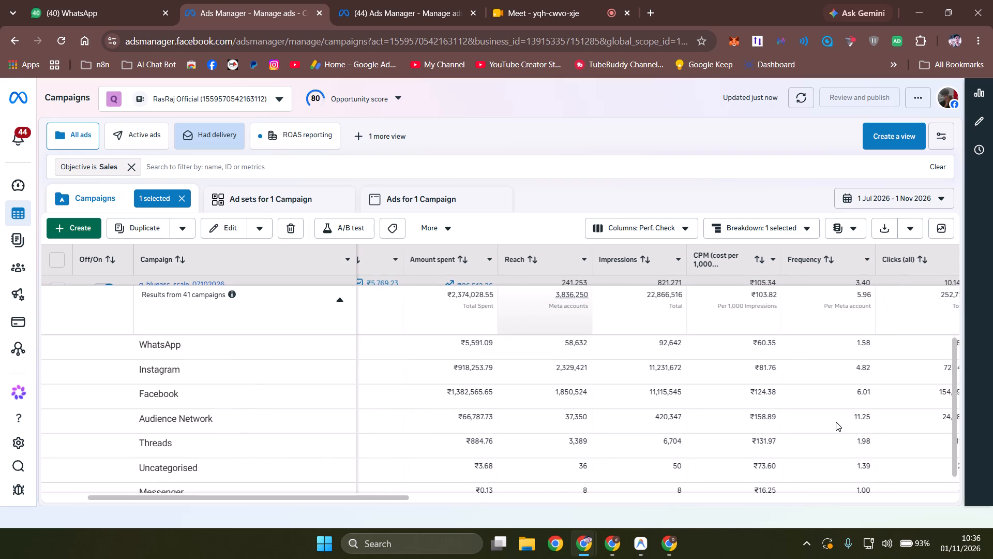
{"action": "scroll", "coordinate": [836, 422], "scroll_direction": "left", "scroll_amount": 1}
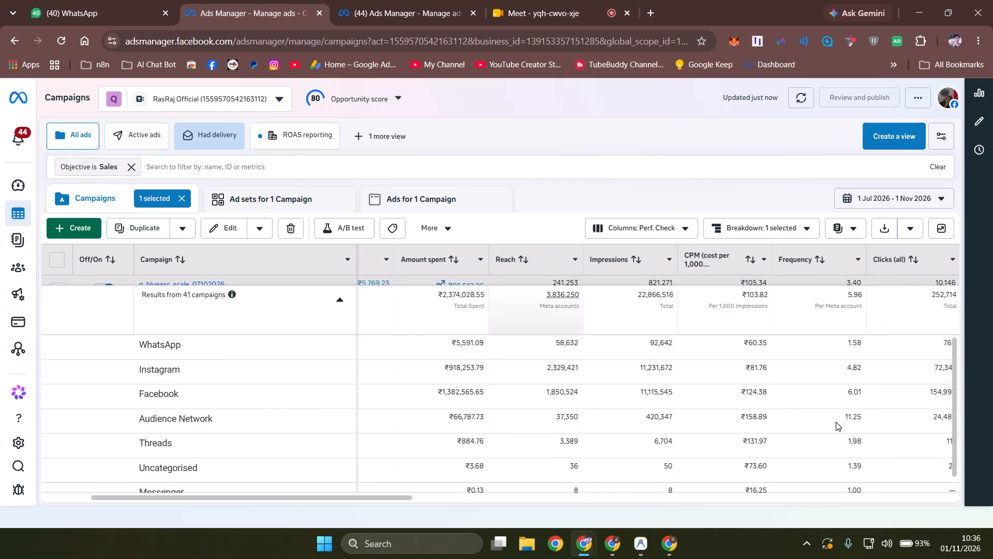
{"action": "scroll", "coordinate": [836, 422], "scroll_direction": "left", "scroll_amount": 1}
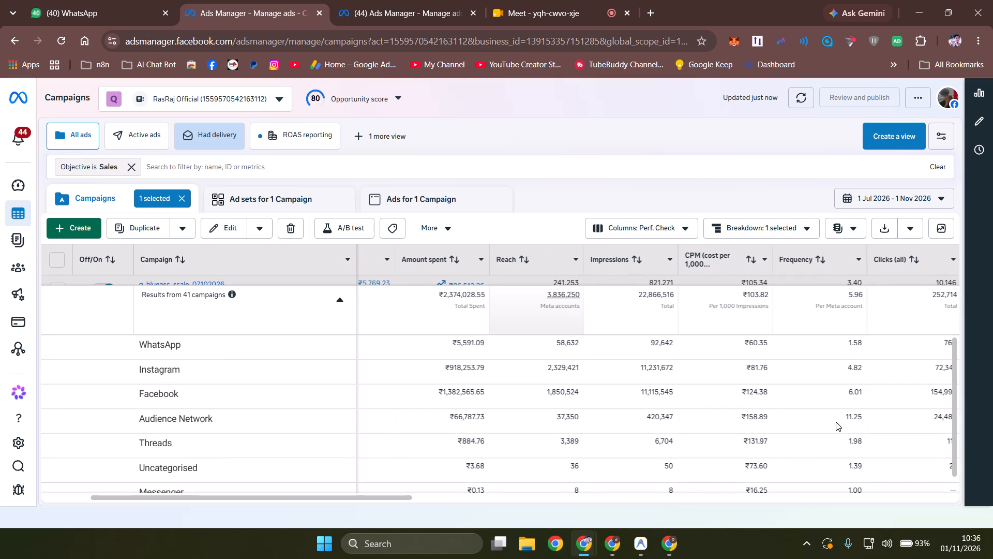
{"action": "scroll", "coordinate": [836, 422], "scroll_direction": "left", "scroll_amount": 7}
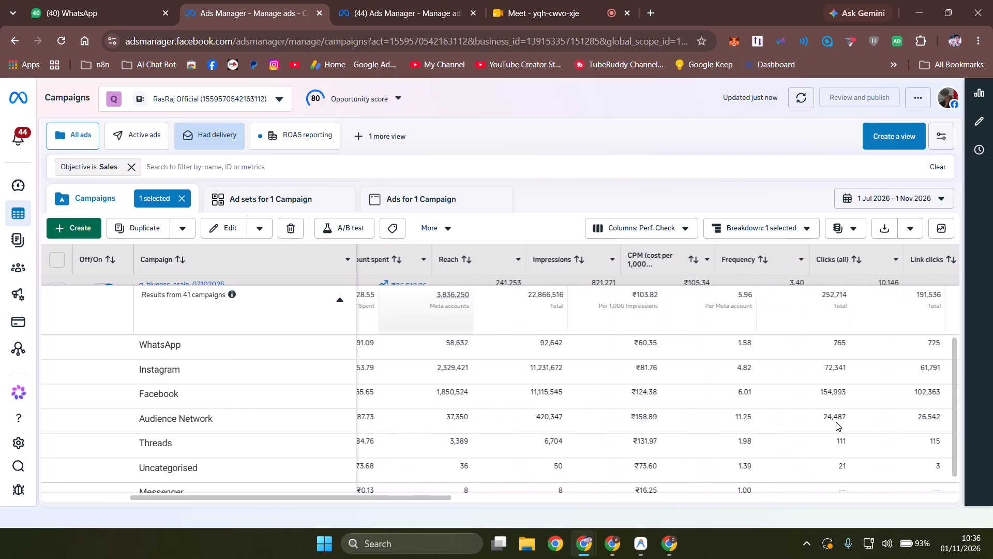
{"action": "scroll", "coordinate": [836, 422], "scroll_direction": "left", "scroll_amount": 5}
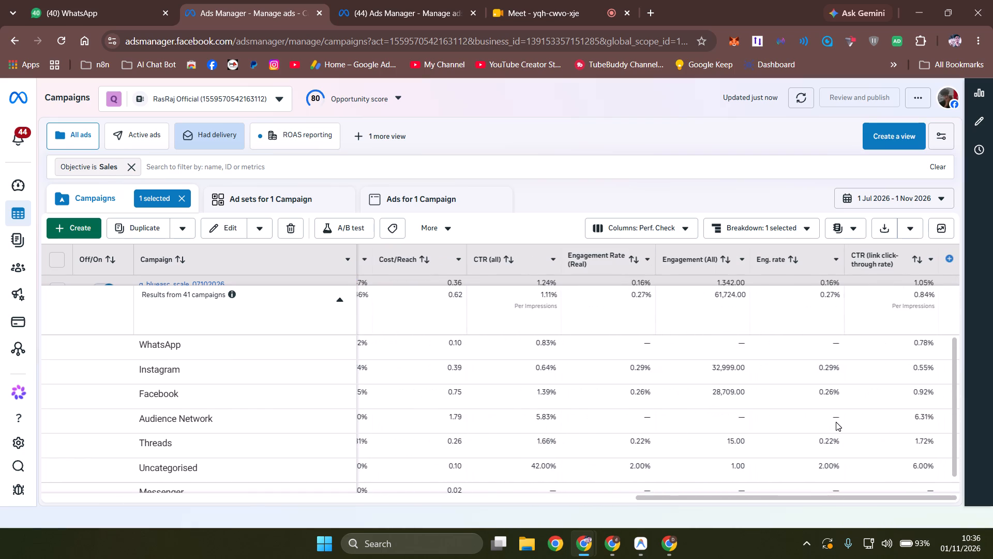
Compare purchase ROAS, AOV, CPR, CVR and hook rate across the platforms in the summary.
{"action": "scroll", "coordinate": [836, 422], "scroll_direction": "right", "scroll_amount": 3}
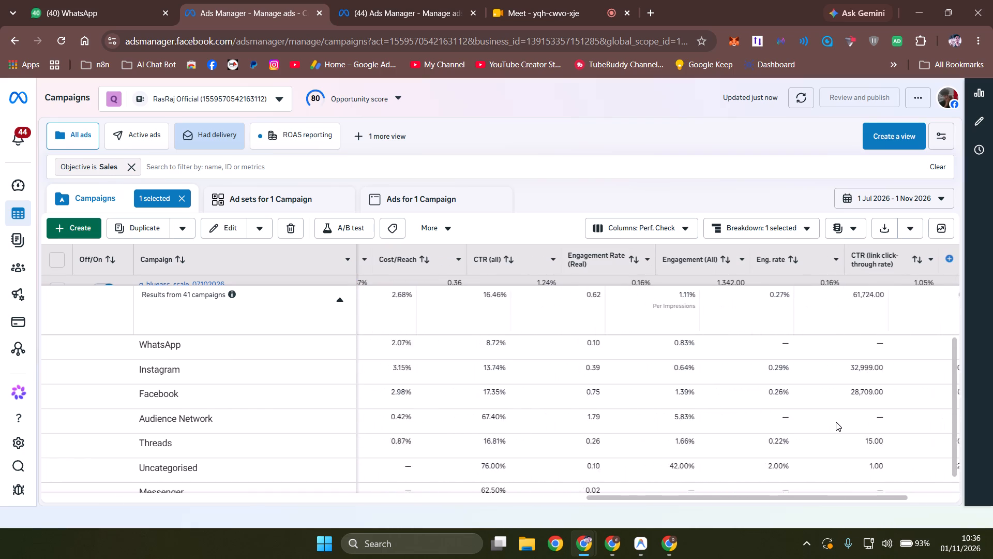
{"action": "scroll", "coordinate": [836, 422], "scroll_direction": "right", "scroll_amount": 8}
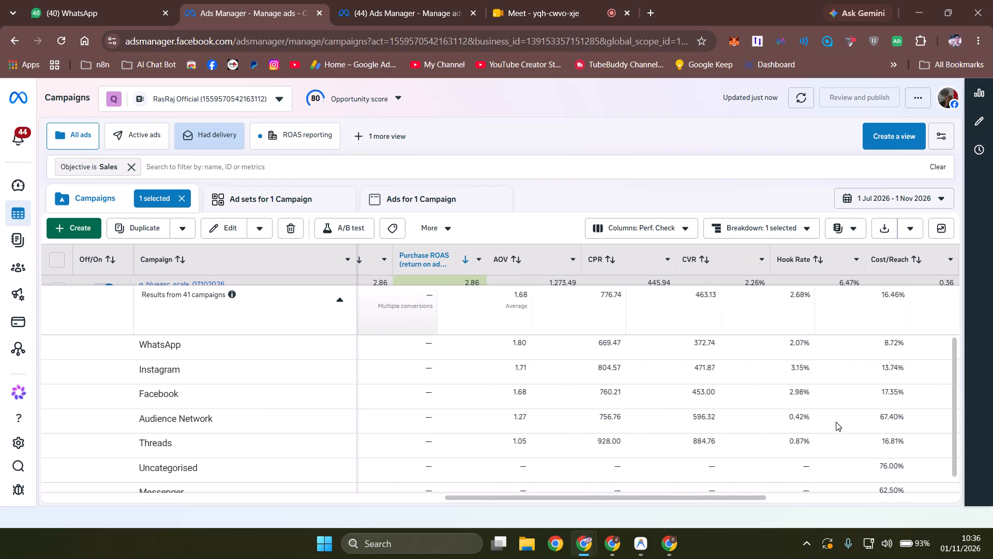
{"action": "scroll", "coordinate": [836, 422], "scroll_direction": "right", "scroll_amount": 1}
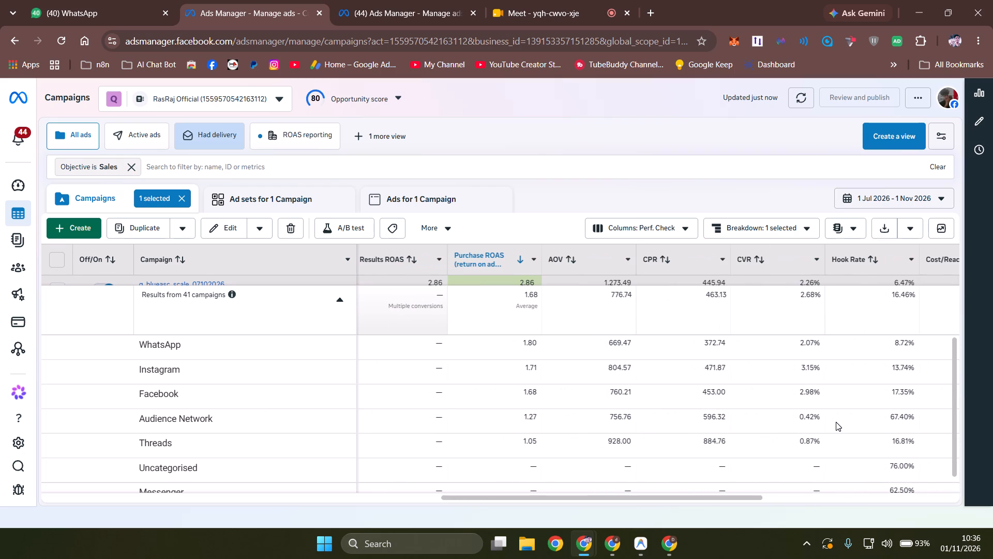
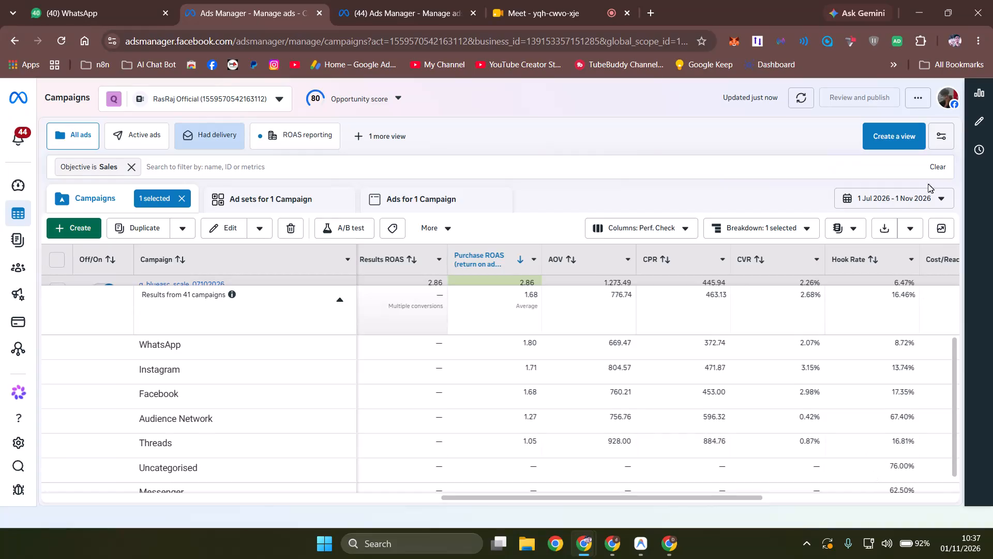
Export the Sales campaign report with its platform breakdown and open the downloaded CSV full-size in Excel.
{"action": "left_click", "coordinate": [879, 229]}
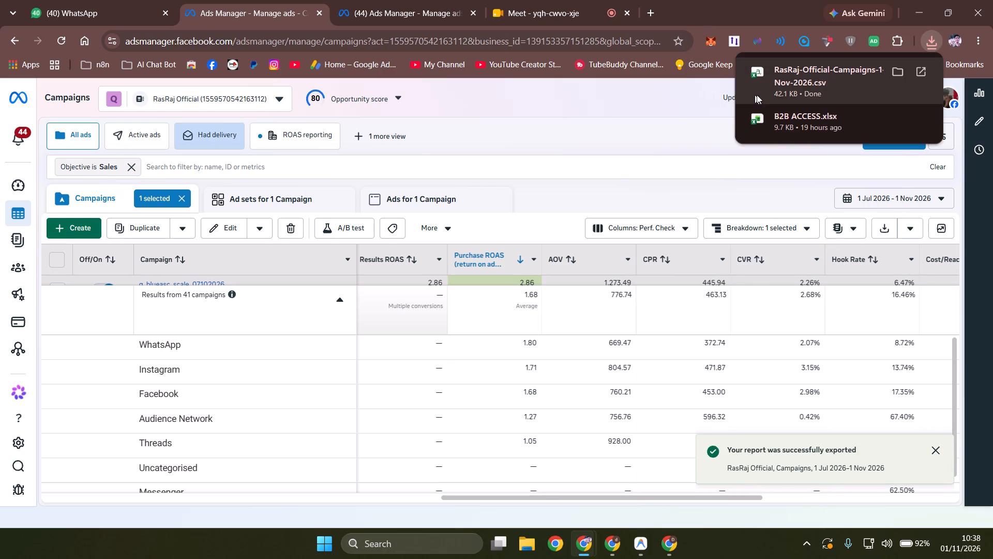
{"action": "left_click", "coordinate": [787, 91]}
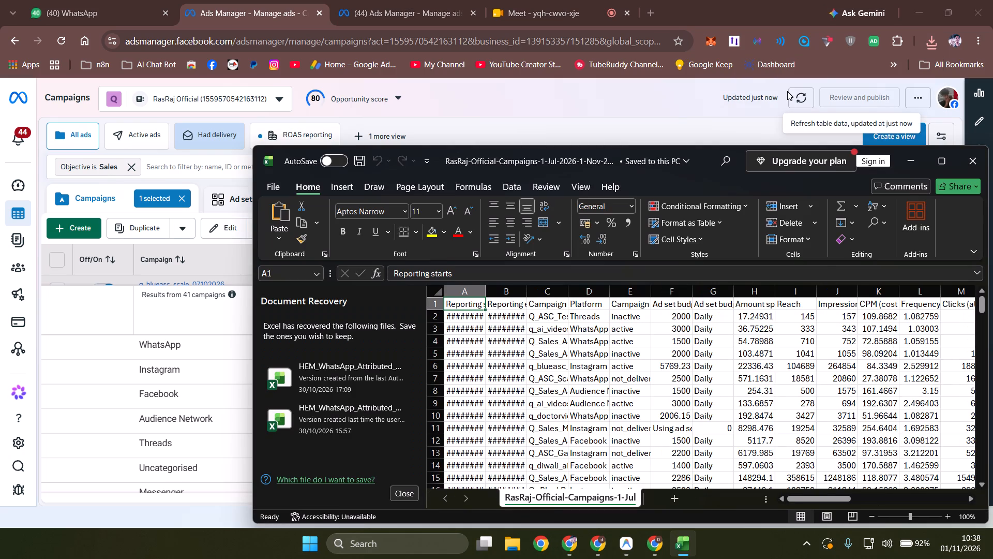
{"action": "left_click", "coordinate": [947, 170]}
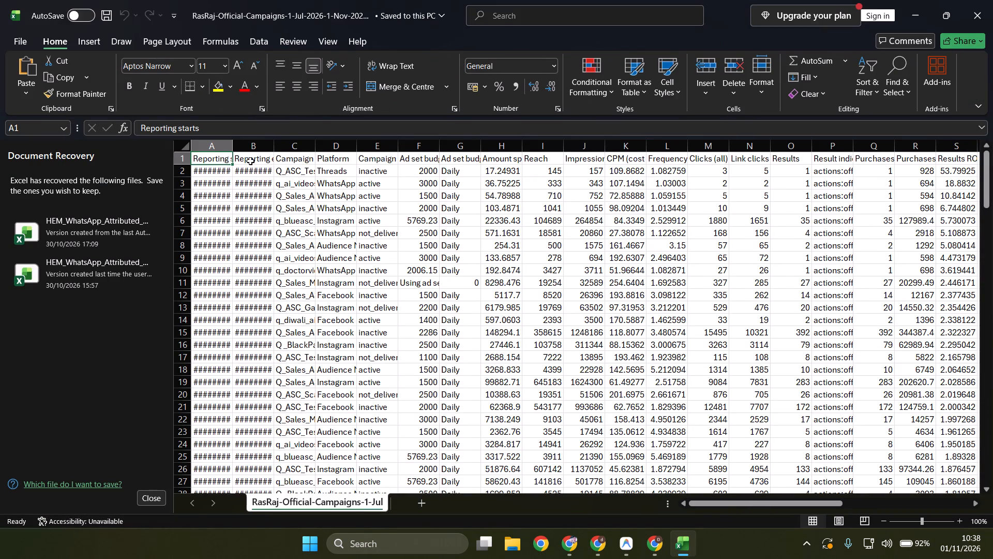
Auto-fit the Reporting starts and Reporting ends columns so their dates are readable.
{"action": "triple_click", "coordinate": [233, 148]}
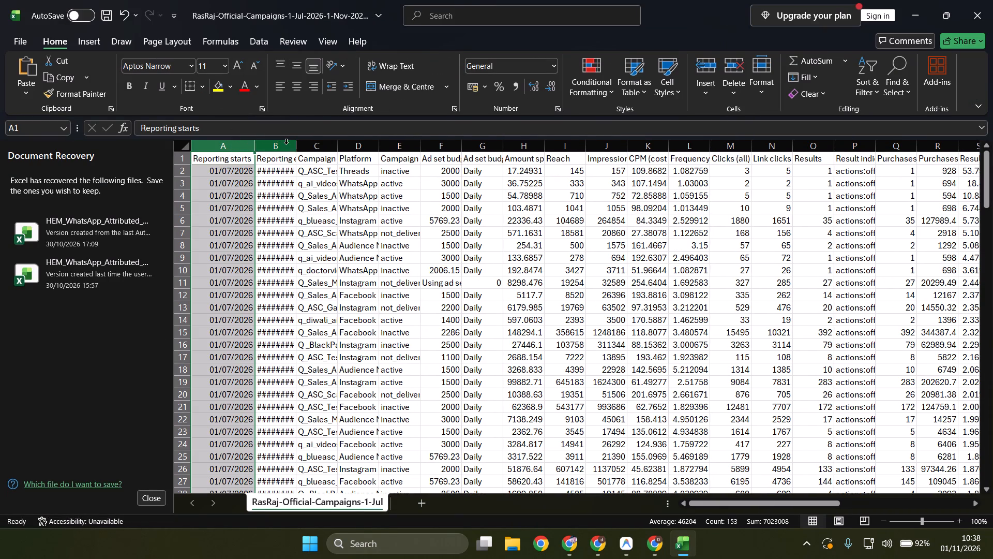
{"action": "double_click", "coordinate": [292, 145]}
Insert a PivotTable on a new worksheet from the entire exported campaign data range.
{"action": "left_click", "coordinate": [451, 284]}
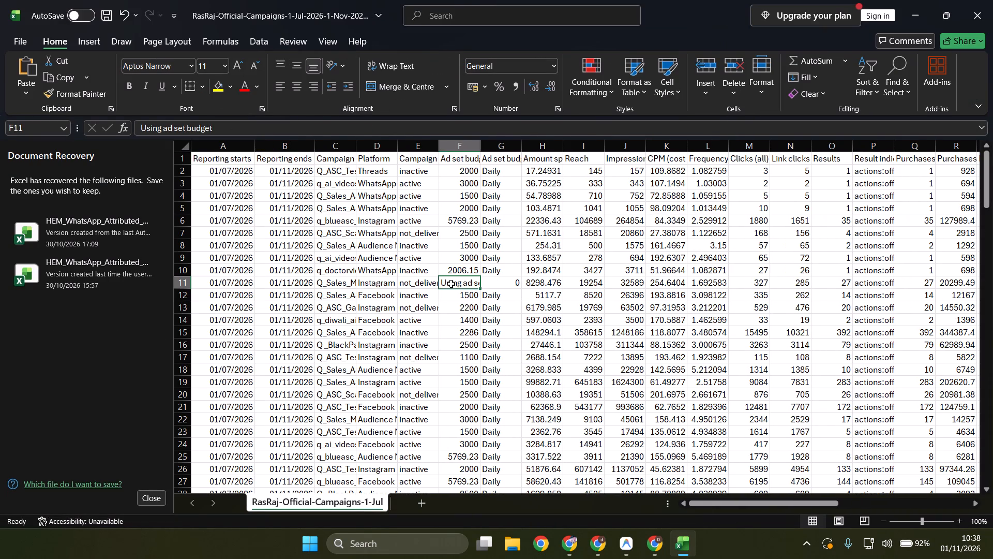
{"action": "left_click", "coordinate": [460, 311]}
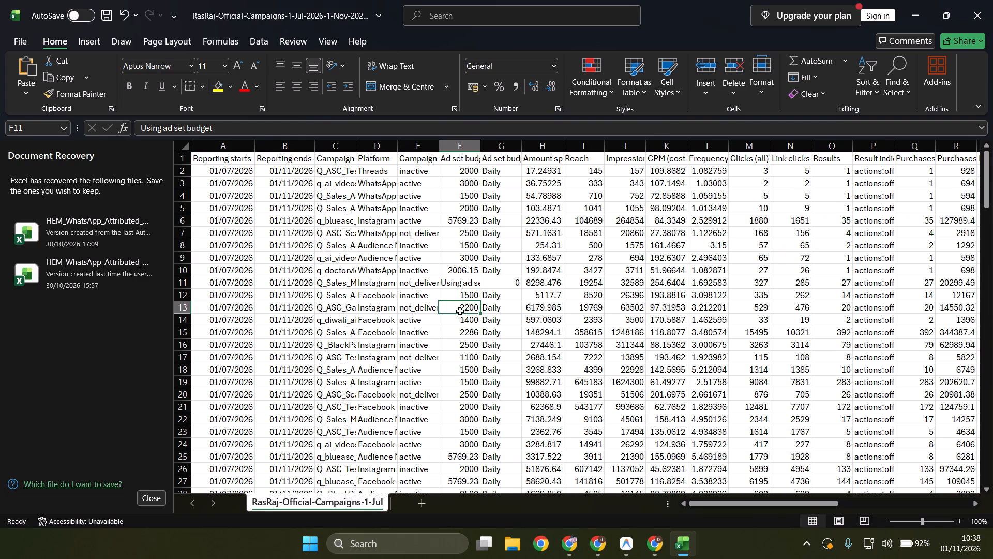
{"action": "key", "text": "ctrl+a"}
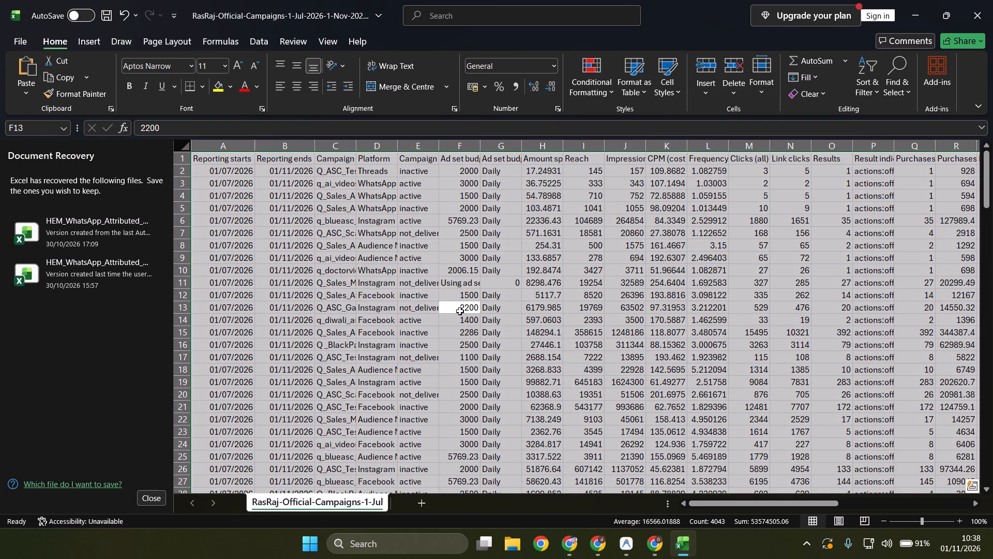
{"action": "key", "text": "h"}
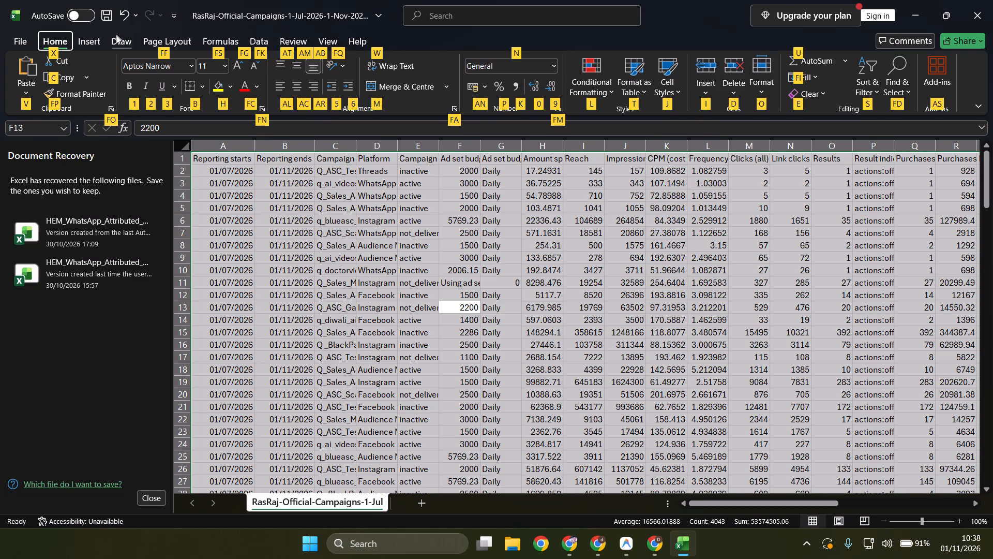
{"action": "left_click", "coordinate": [94, 43]}
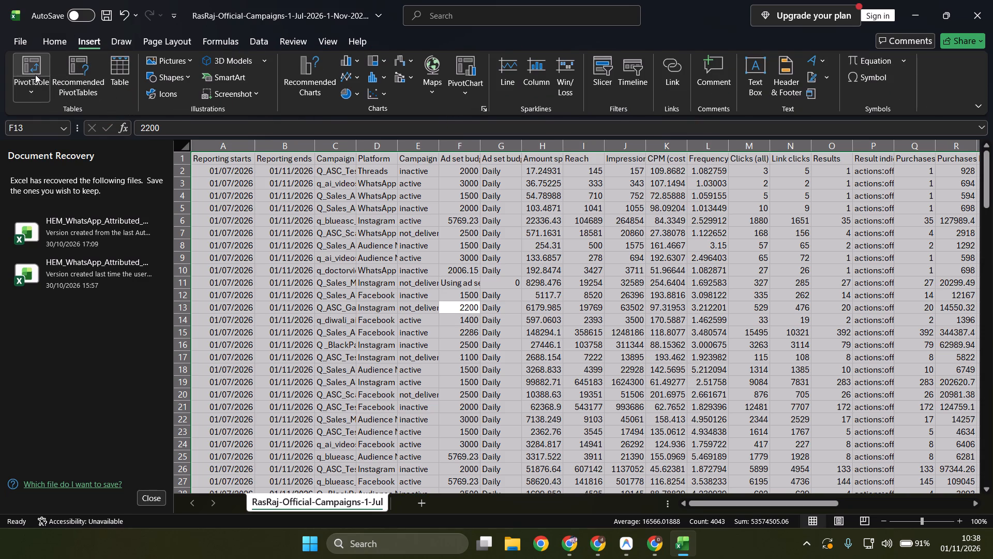
{"action": "left_click", "coordinate": [35, 75]}
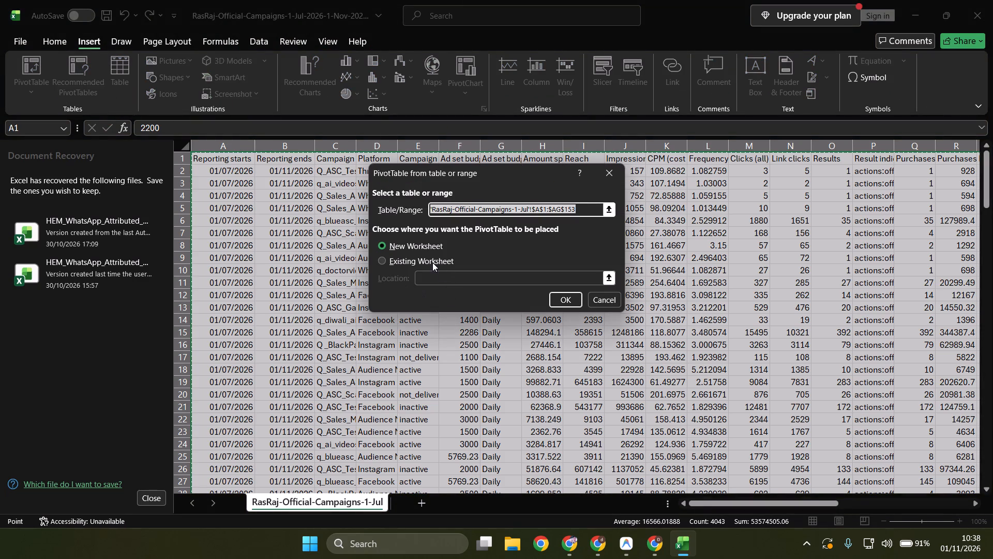
{"action": "left_click", "coordinate": [558, 290]}
{"action": "left_click", "coordinate": [562, 295]}
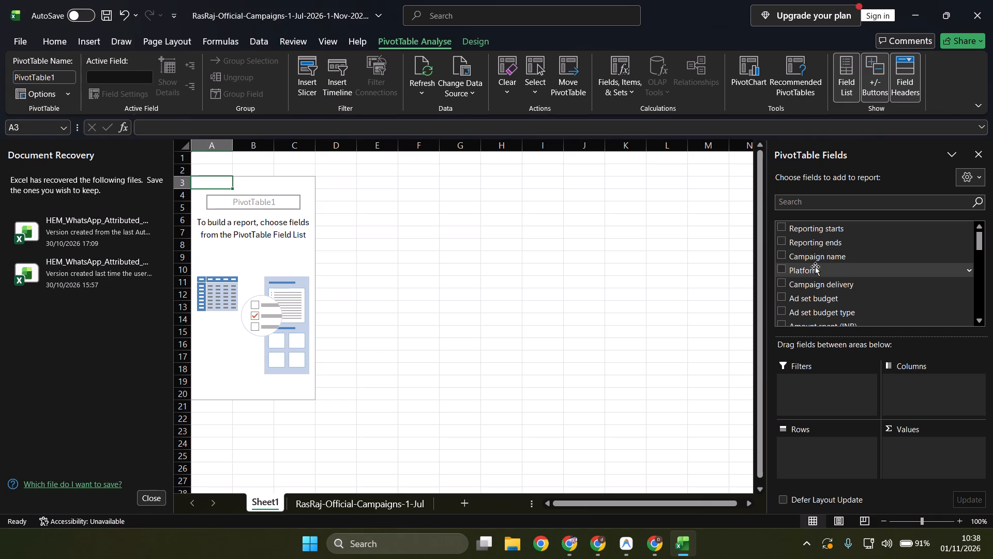
Set Platform as the row field of the pivot table.
{"action": "left_click_drag", "start_coordinate": [813, 269], "coordinate": [887, 378]}
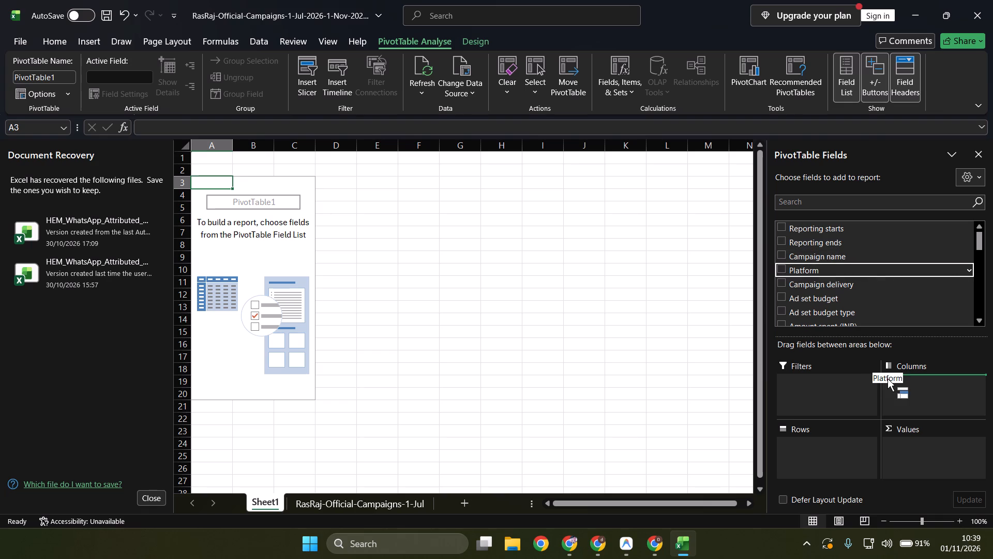
{"action": "left_click_drag", "start_coordinate": [887, 378], "coordinate": [892, 379]}
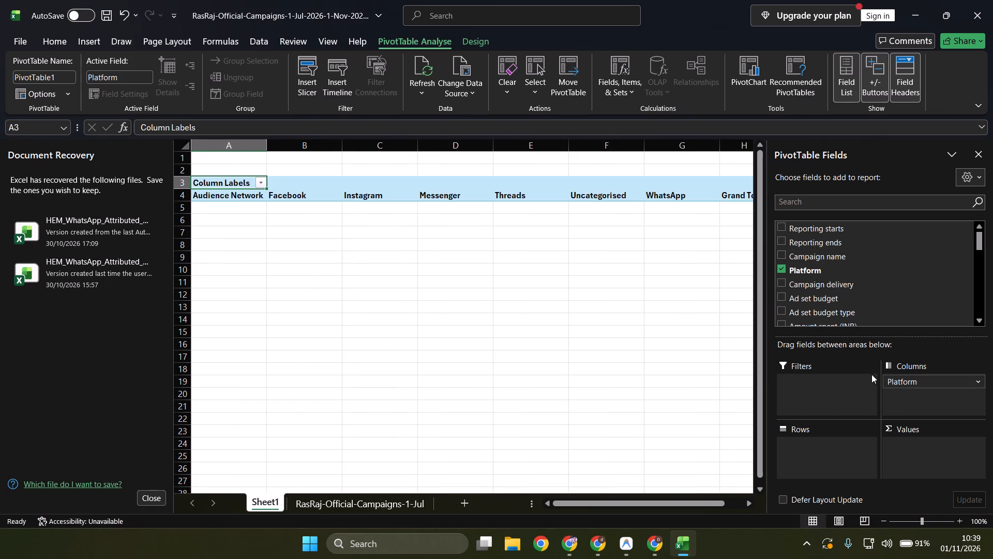
{"action": "left_click_drag", "start_coordinate": [910, 384], "coordinate": [904, 386]}
{"action": "left_click_drag", "start_coordinate": [904, 386], "coordinate": [806, 442]}
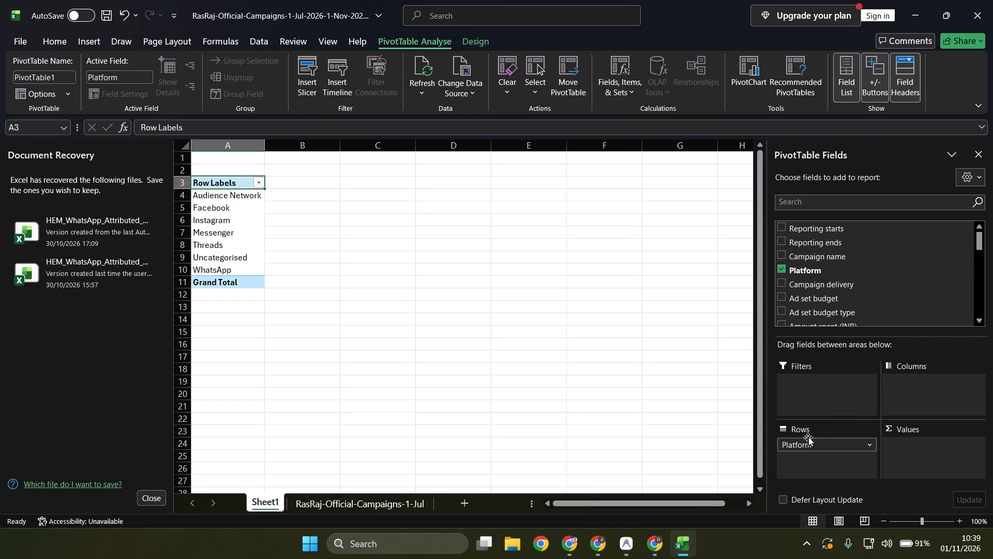
Add Amount spent (INR) to the pivot table as a summed value for each platform.
{"action": "left_click", "coordinate": [803, 197]}
{"action": "type", "text": "spend"}
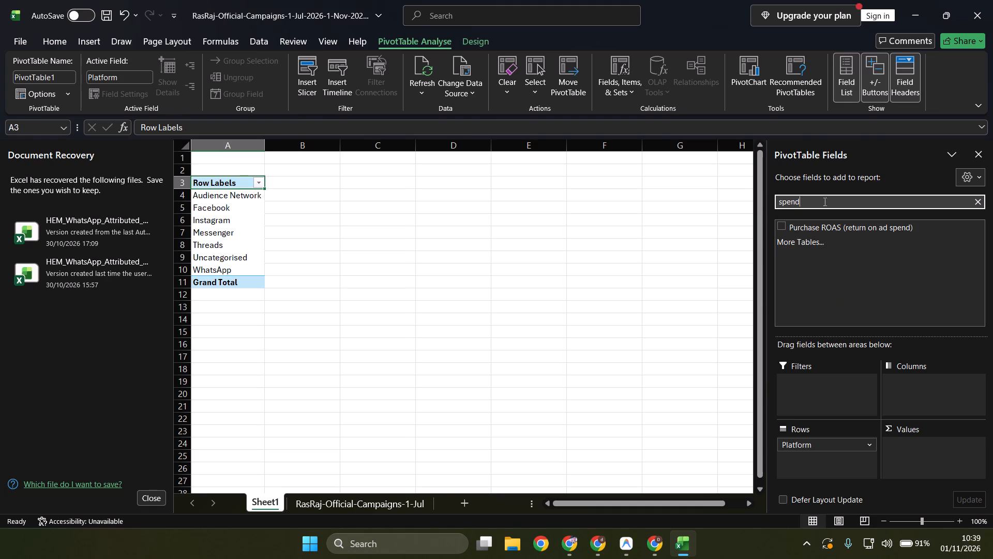
{"action": "key", "text": "BackSpace"}
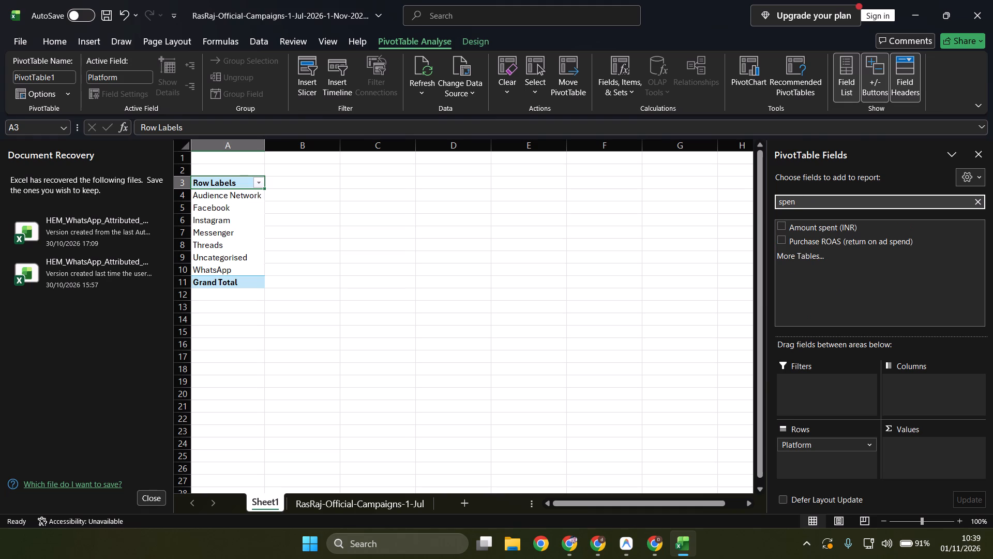
{"action": "left_click_drag", "start_coordinate": [829, 230], "coordinate": [832, 464]}
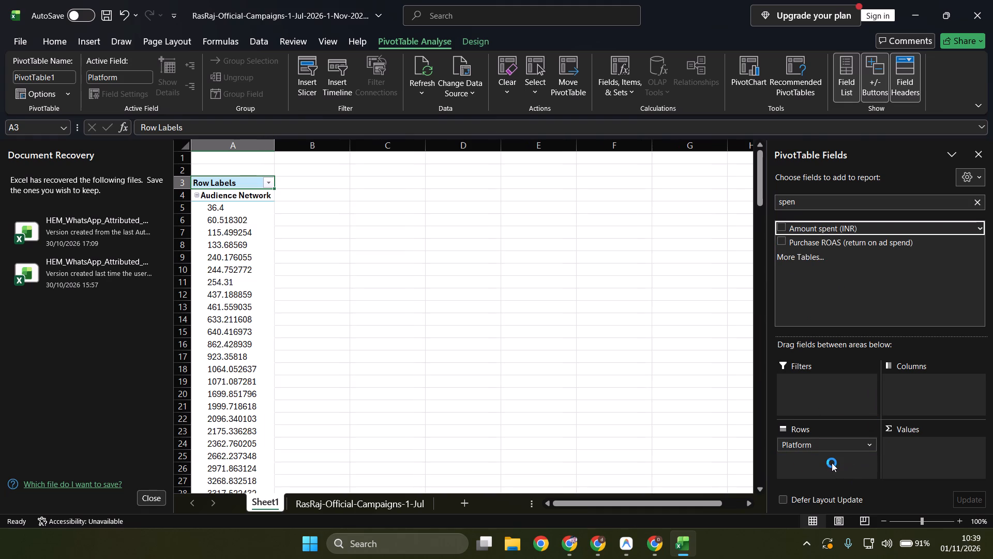
{"action": "left_click_drag", "start_coordinate": [831, 462], "coordinate": [910, 450]}
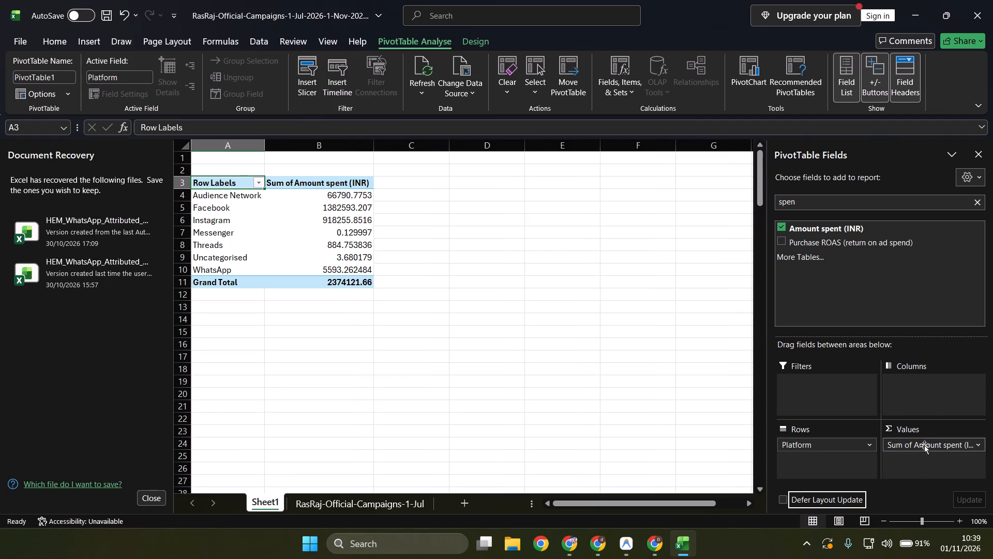
{"action": "left_click_drag", "start_coordinate": [927, 450], "coordinate": [932, 396]}
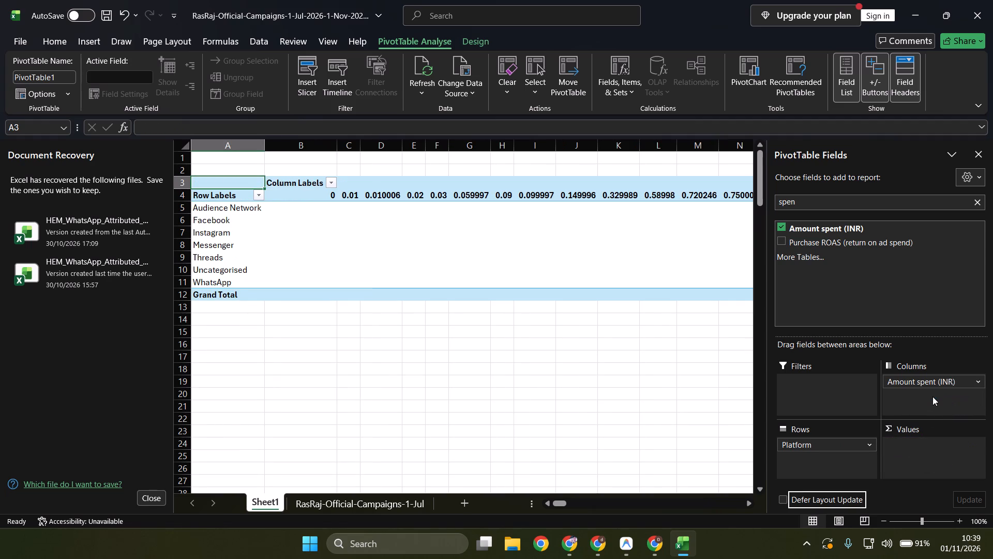
{"action": "left_click_drag", "start_coordinate": [929, 382], "coordinate": [913, 447]}
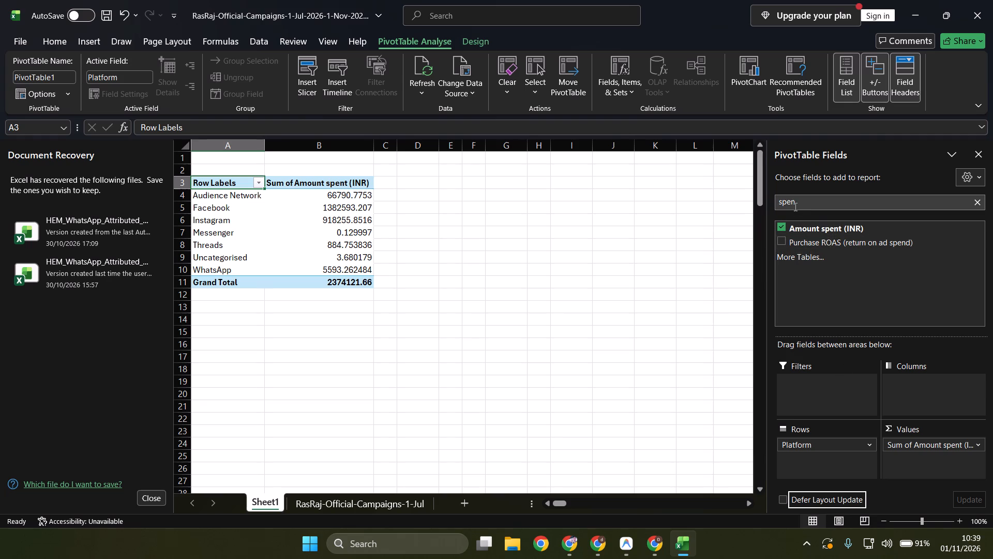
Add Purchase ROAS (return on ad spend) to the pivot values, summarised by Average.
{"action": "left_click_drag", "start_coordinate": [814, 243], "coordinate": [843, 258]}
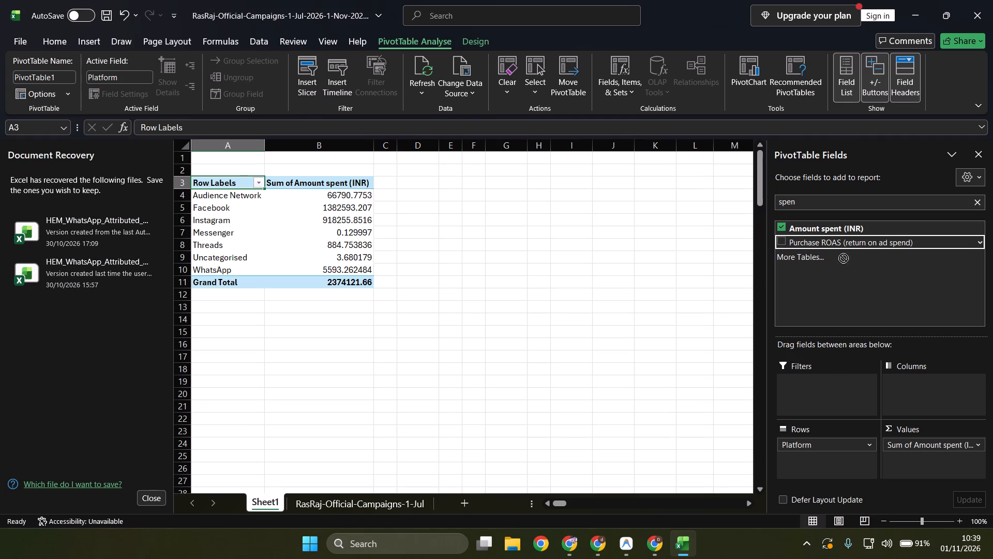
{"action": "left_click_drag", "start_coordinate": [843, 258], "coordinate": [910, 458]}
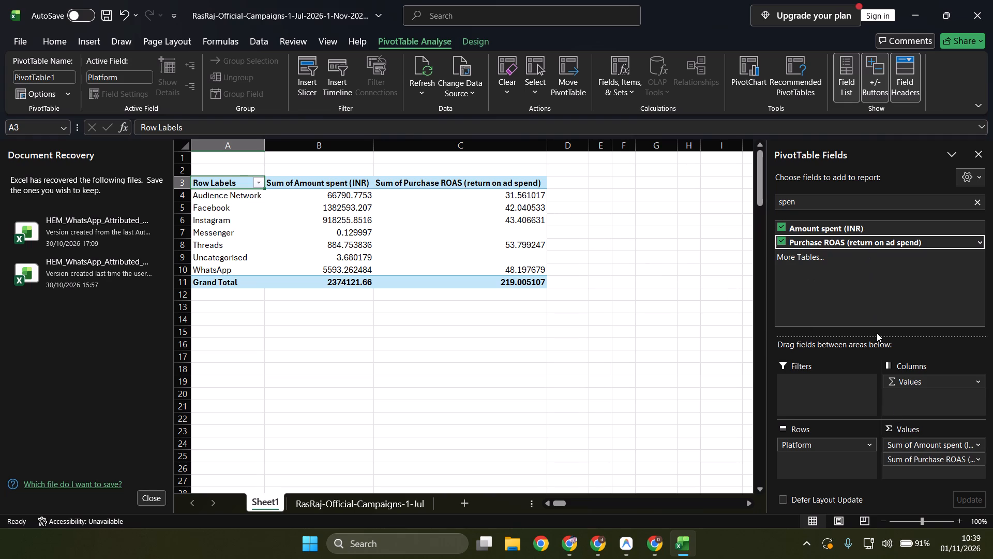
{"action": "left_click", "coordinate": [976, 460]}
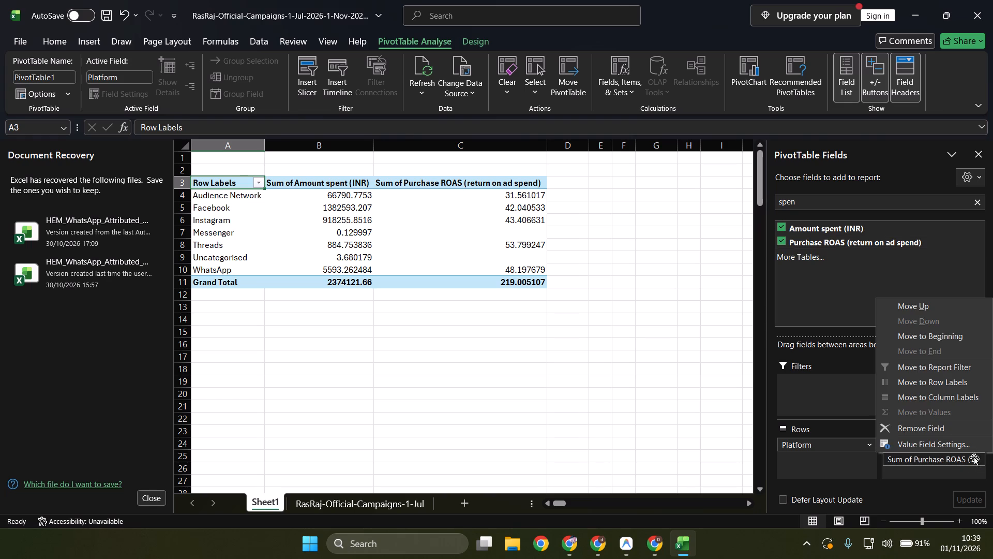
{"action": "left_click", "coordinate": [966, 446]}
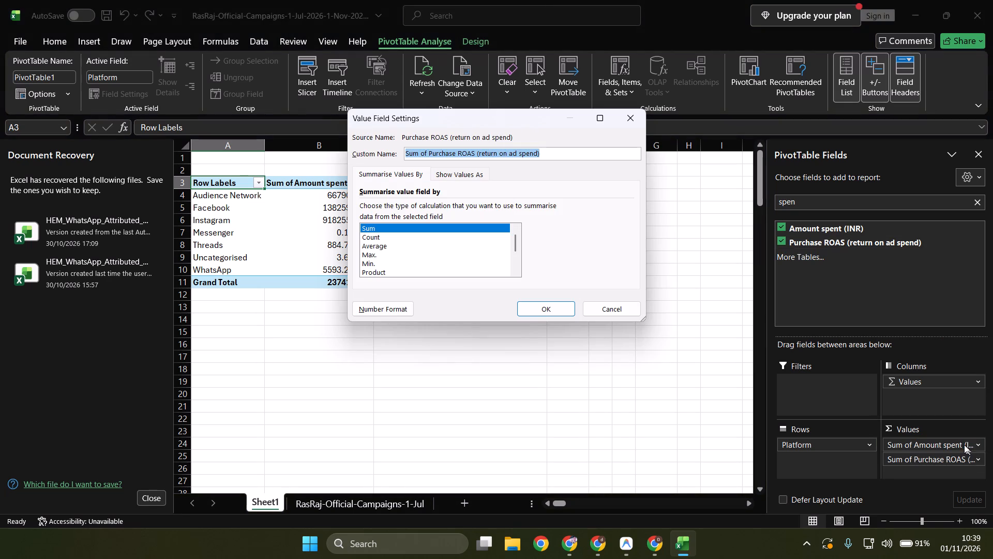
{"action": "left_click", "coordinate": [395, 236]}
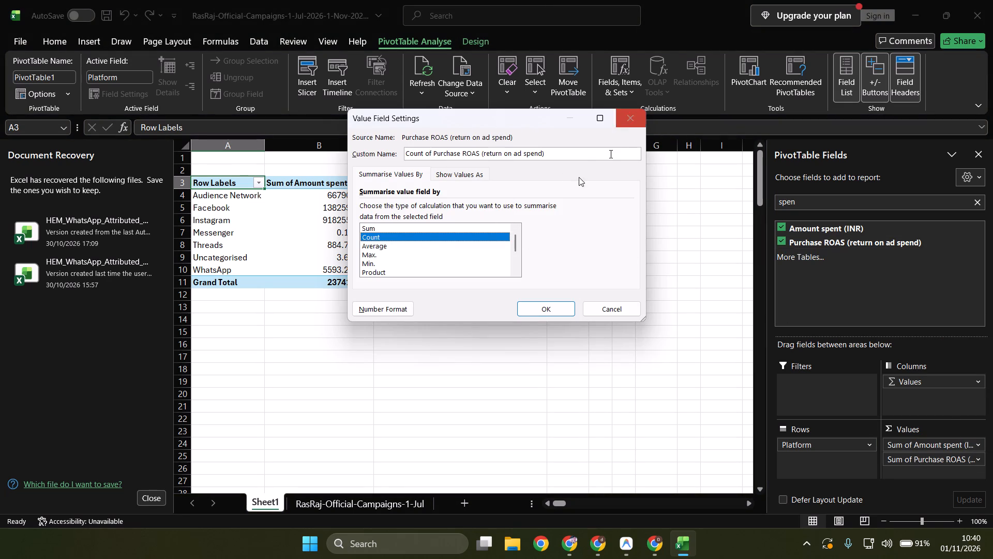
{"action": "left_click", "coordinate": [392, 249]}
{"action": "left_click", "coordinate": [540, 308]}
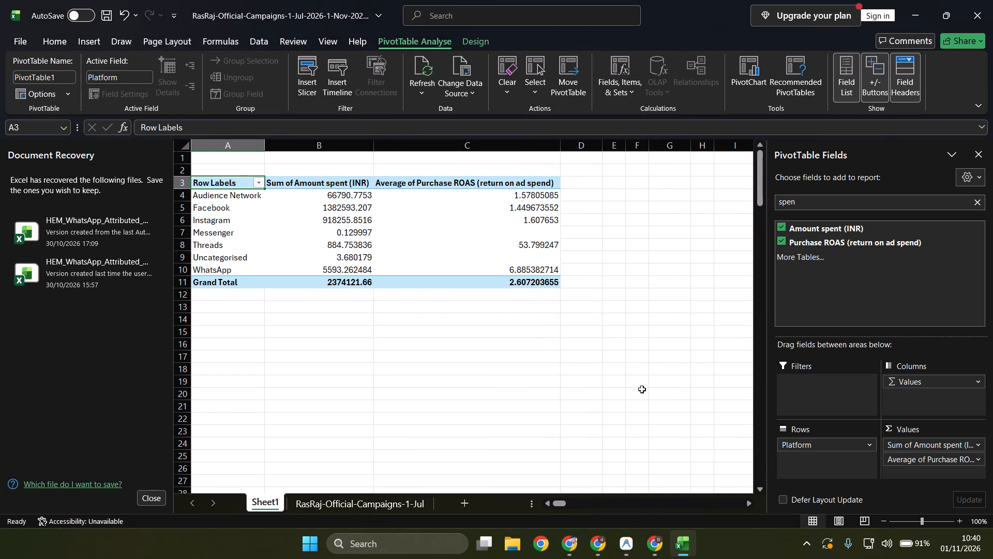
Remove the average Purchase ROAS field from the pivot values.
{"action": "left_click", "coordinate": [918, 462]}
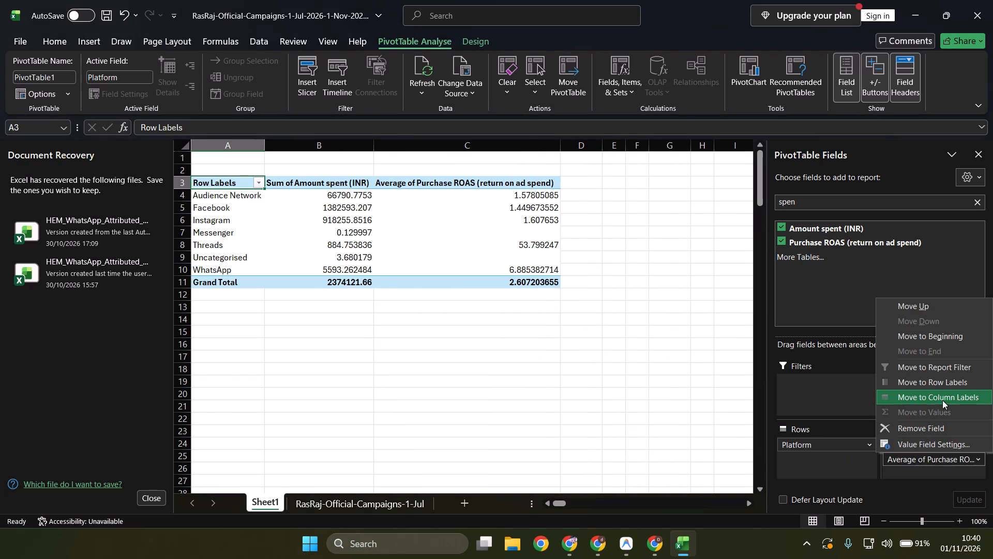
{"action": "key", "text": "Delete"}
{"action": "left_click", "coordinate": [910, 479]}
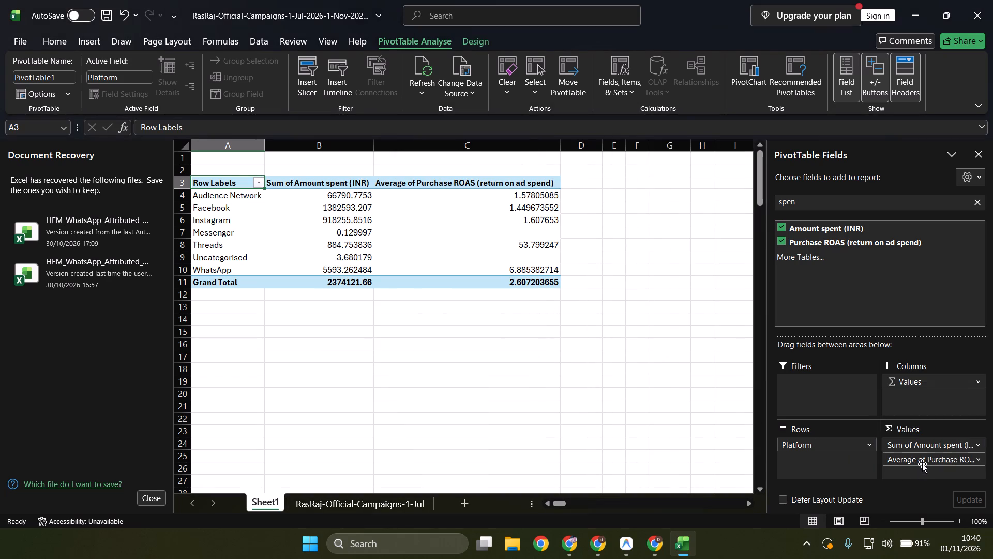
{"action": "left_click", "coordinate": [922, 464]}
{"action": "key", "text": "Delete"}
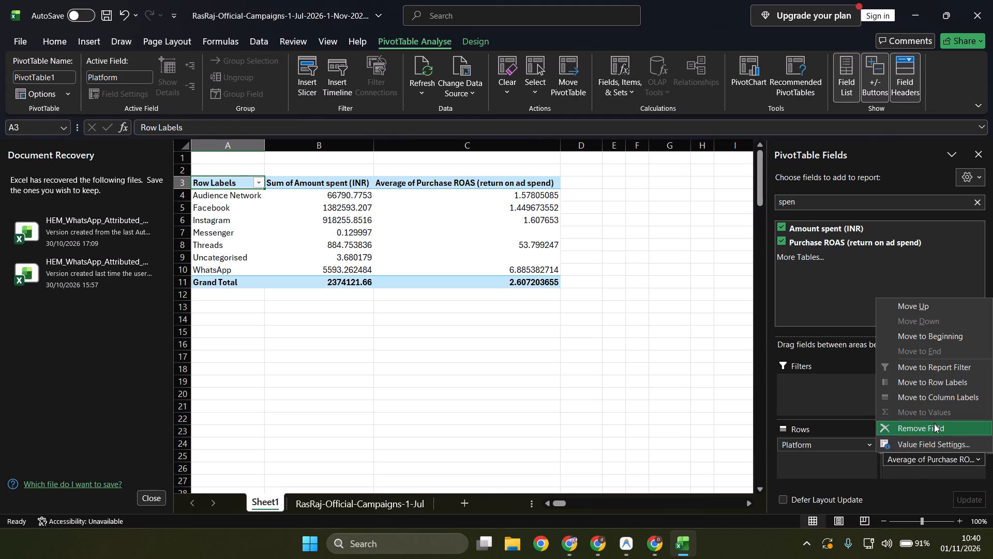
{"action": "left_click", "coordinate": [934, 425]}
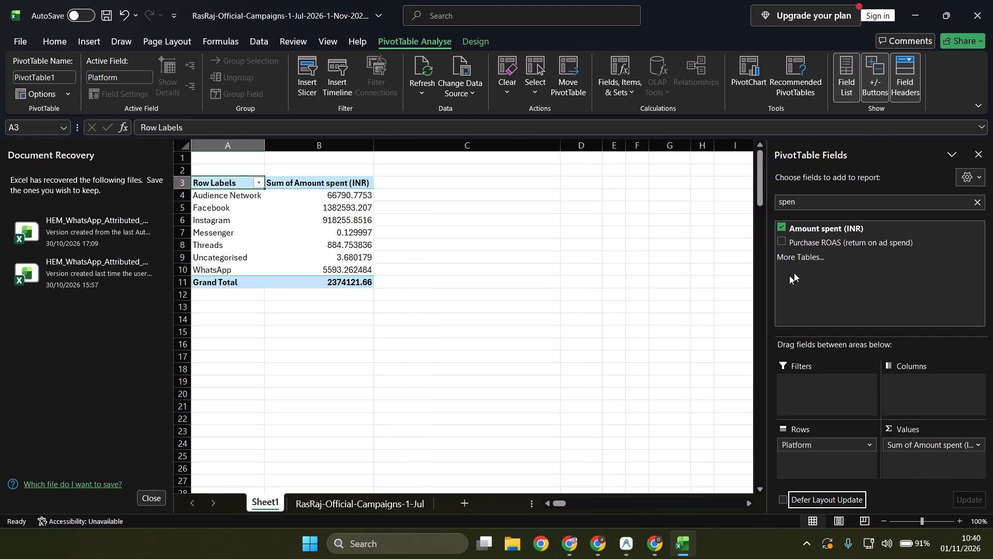
Add Impressions to the pivot table as a summed value after Amount spent.
{"action": "double_click", "coordinate": [791, 200]}
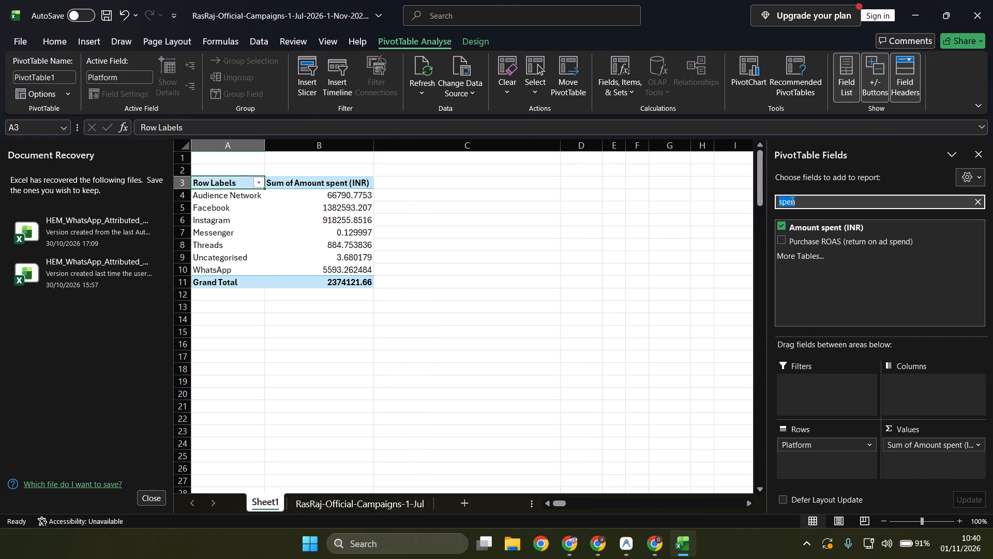
{"action": "type", "text": "impres"}
{"action": "left_click_drag", "start_coordinate": [819, 228], "coordinate": [911, 455]}
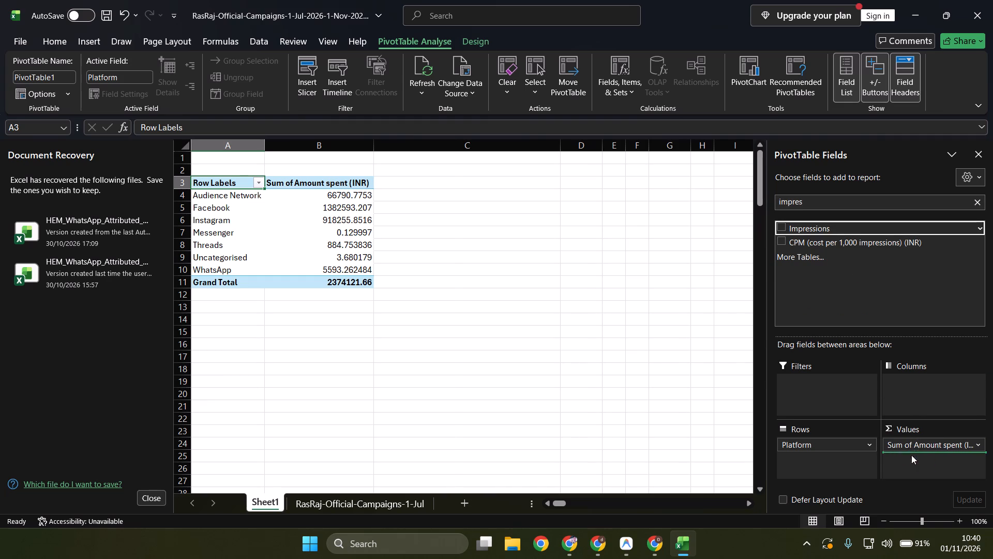
Add Link clicks to the pivot table as a summed value after Impressions.
{"action": "double_click", "coordinate": [798, 198]}
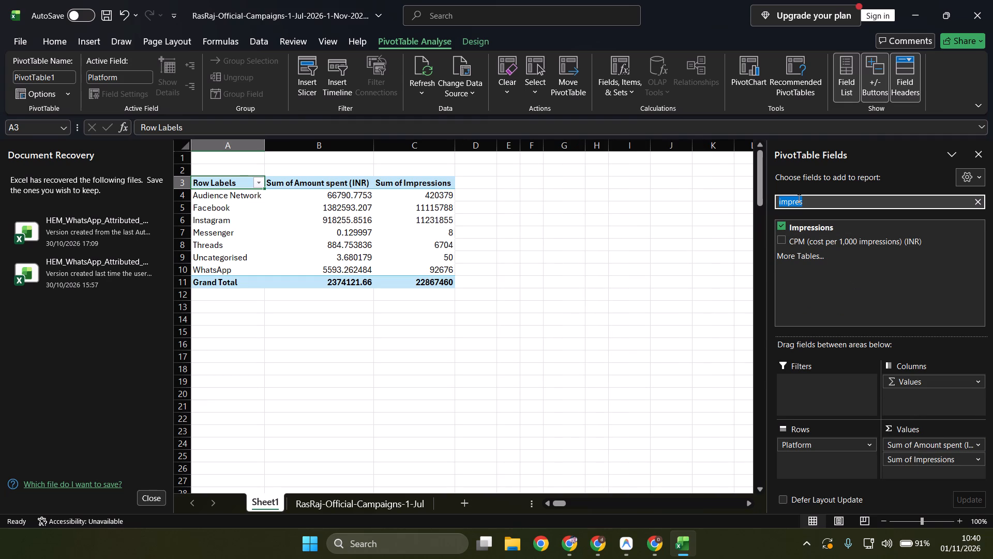
{"action": "type", "text": "clc"}
{"action": "key", "text": "BackSpace"}
{"action": "type", "text": "icks"}
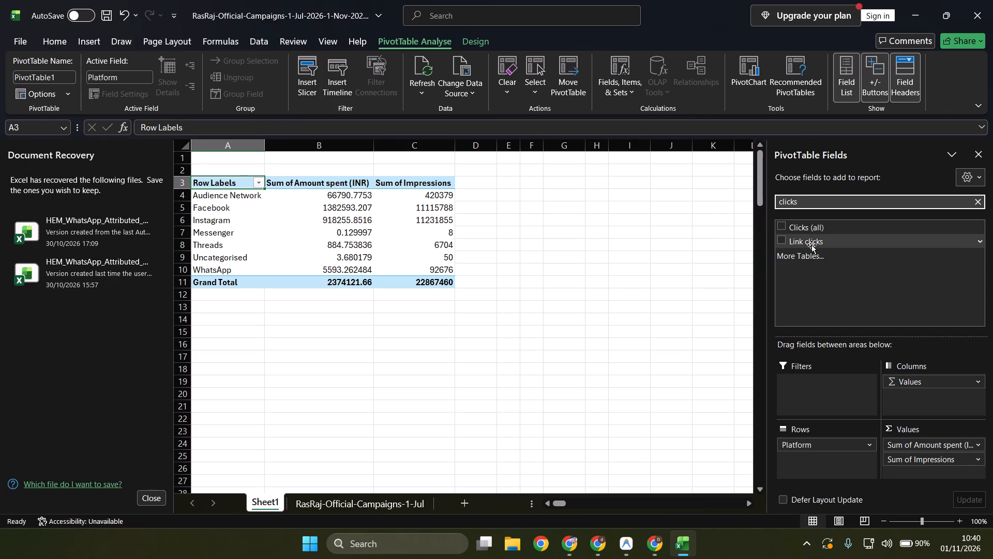
{"action": "left_click_drag", "start_coordinate": [808, 241], "coordinate": [942, 474]}
Add Purchases and Purchases conversion value to the pivot table as summed values.
{"action": "double_click", "coordinate": [786, 197]}
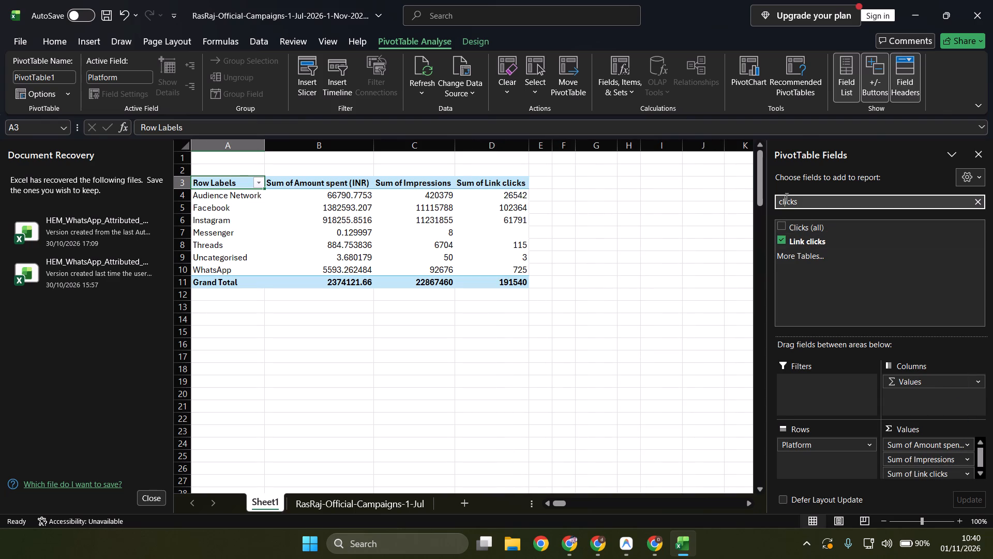
{"action": "type", "text": "purchase"}
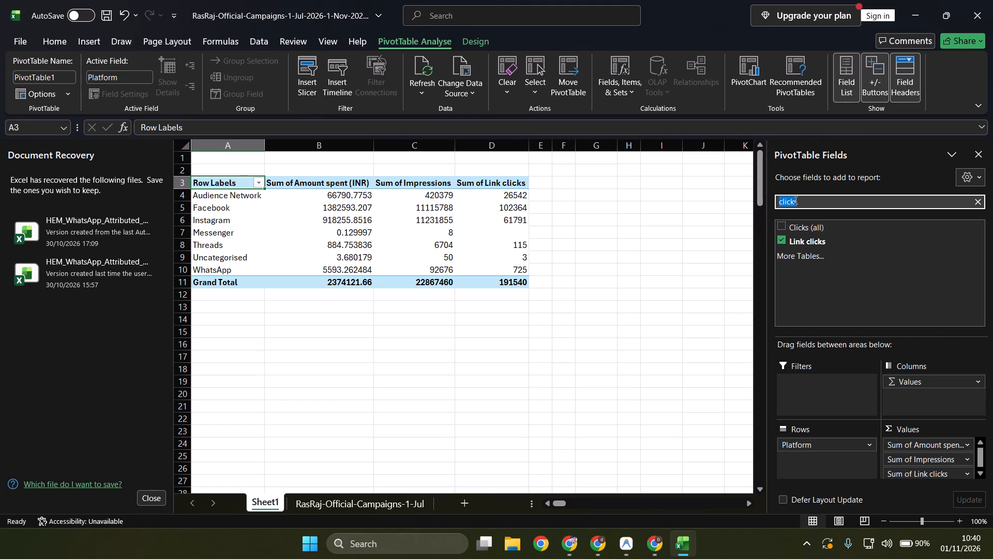
{"action": "double_click", "coordinate": [795, 200]}
{"action": "type", "text": "purch"}
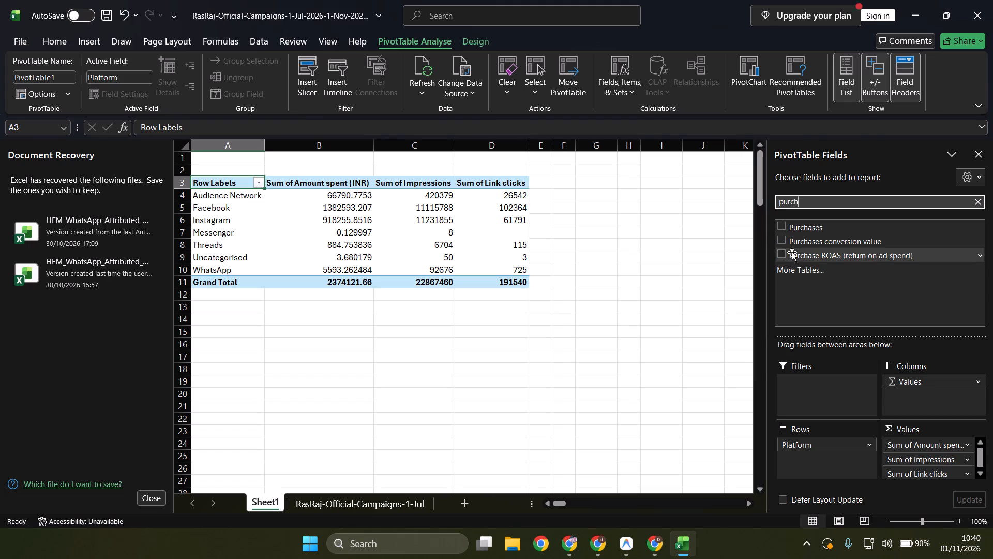
{"action": "left_click", "coordinate": [781, 224]}
{"action": "left_click", "coordinate": [780, 241]}
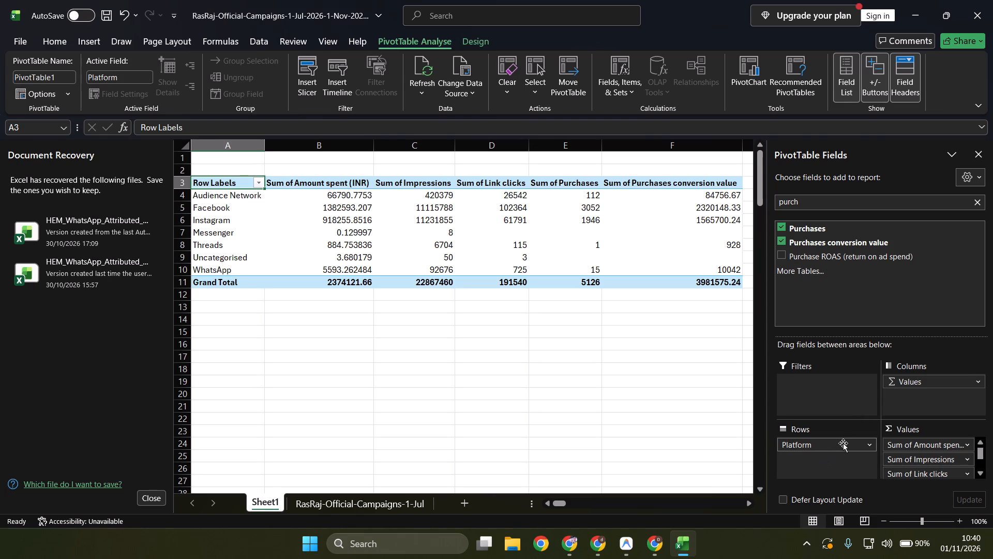
{"action": "left_click", "coordinate": [616, 445]}
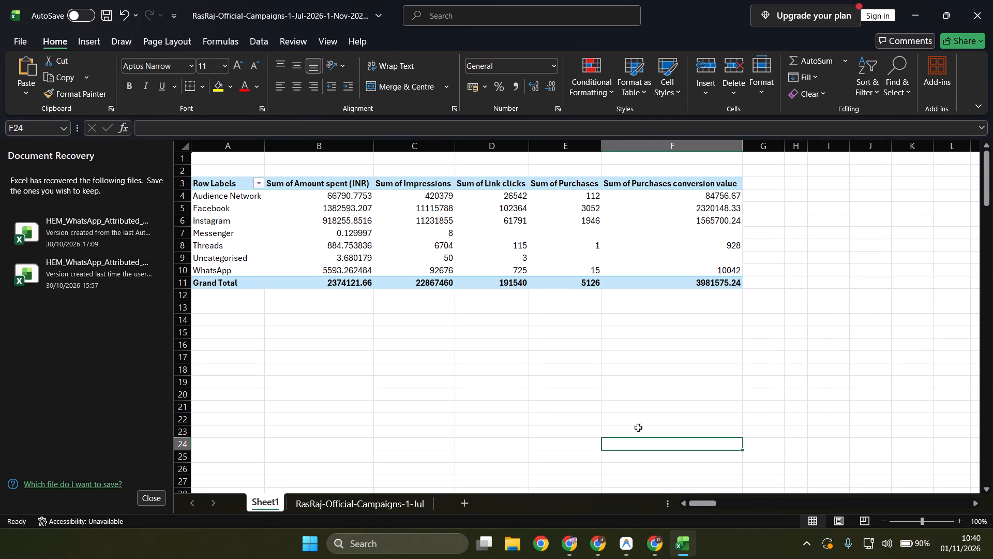
Copy the pivot table's header and platform rows, without the Grand Total, into a new worksheet starting at A1.
{"action": "left_click", "coordinate": [598, 268]}
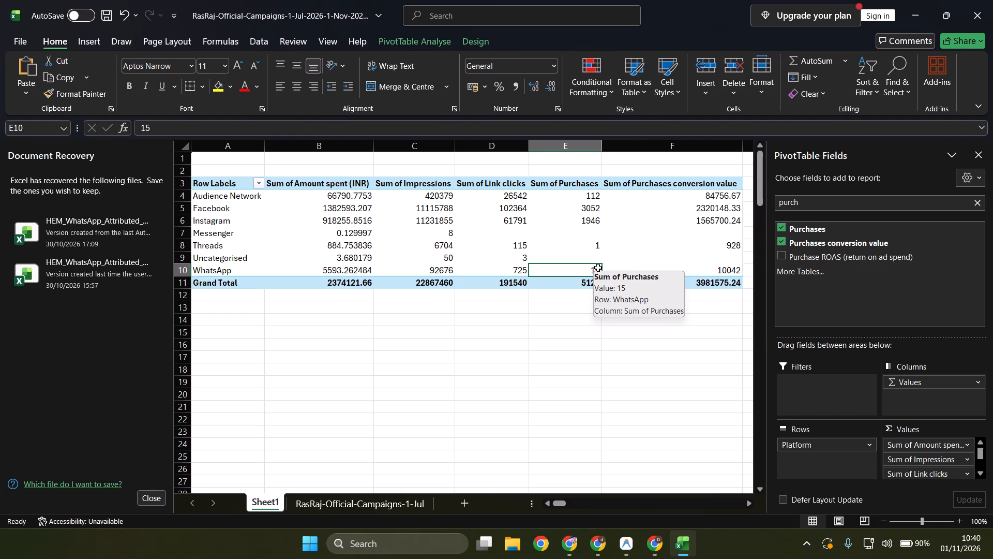
{"action": "left_click", "coordinate": [216, 189]}
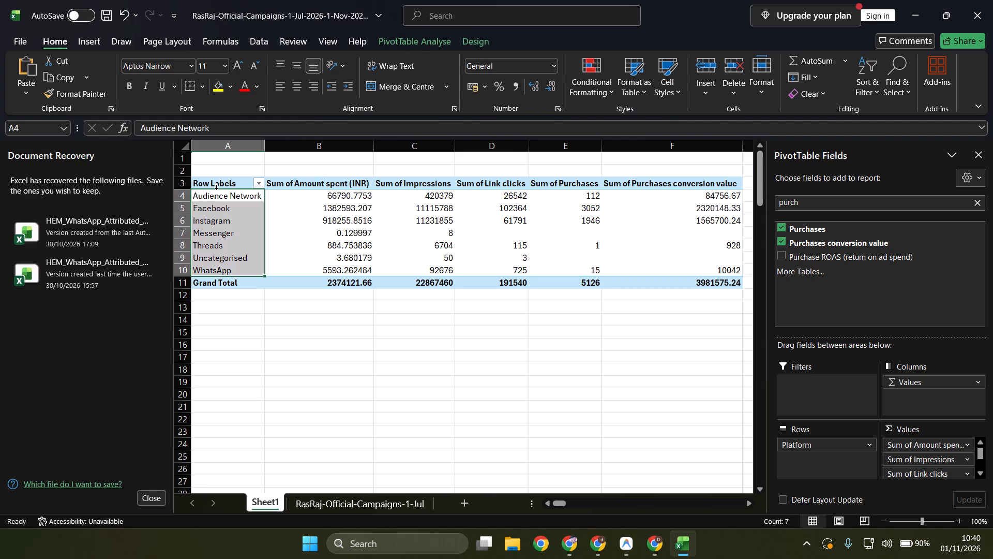
{"action": "left_click_drag", "start_coordinate": [216, 184], "coordinate": [705, 260]}
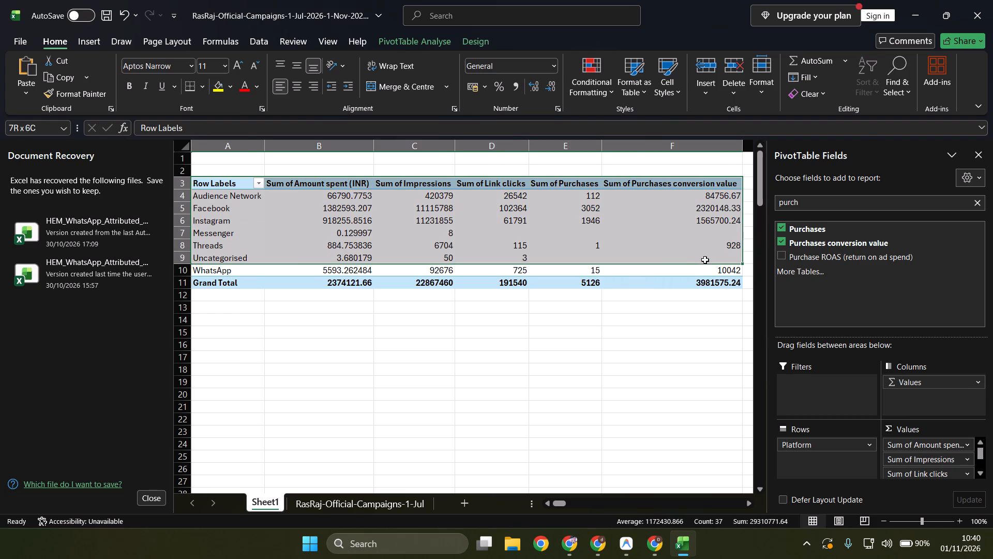
{"action": "left_click_drag", "start_coordinate": [705, 260], "coordinate": [710, 272]}
{"action": "key", "text": "ctrl+c"}
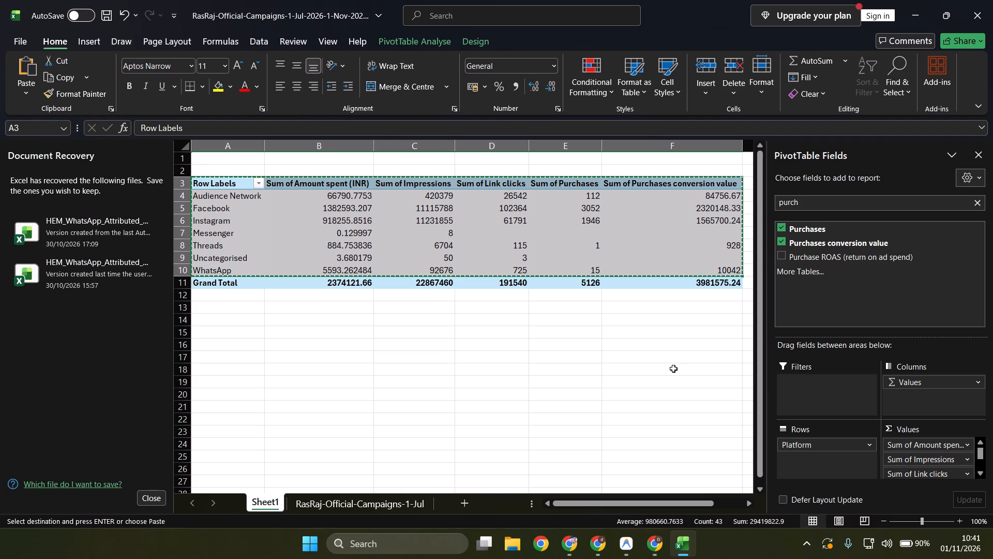
{"action": "left_click", "coordinate": [460, 499]}
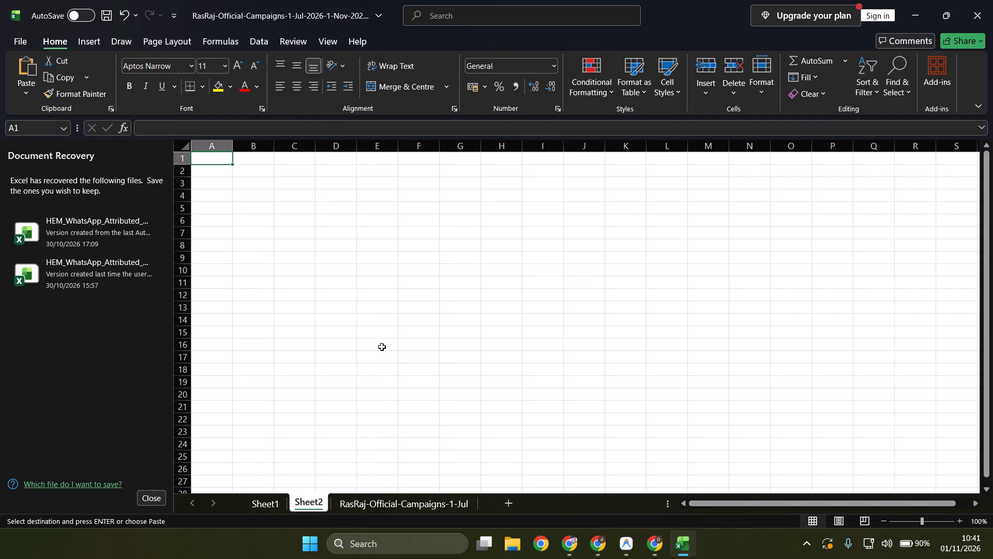
{"action": "key", "text": "ctrl+v"}
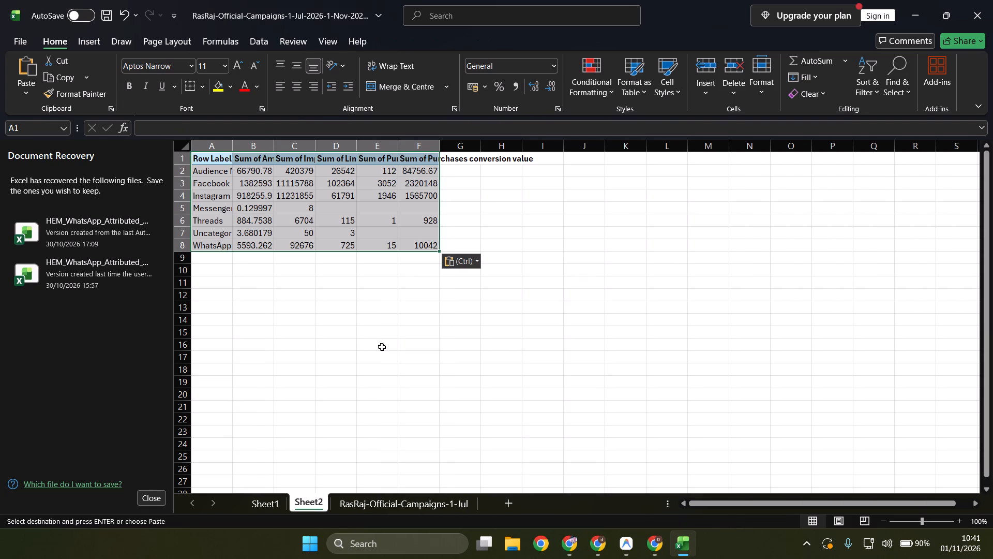
Fit the widths of the Link clicks, Purchases and Purchases conversion value columns to their contents.
{"action": "double_click", "coordinate": [441, 152]}
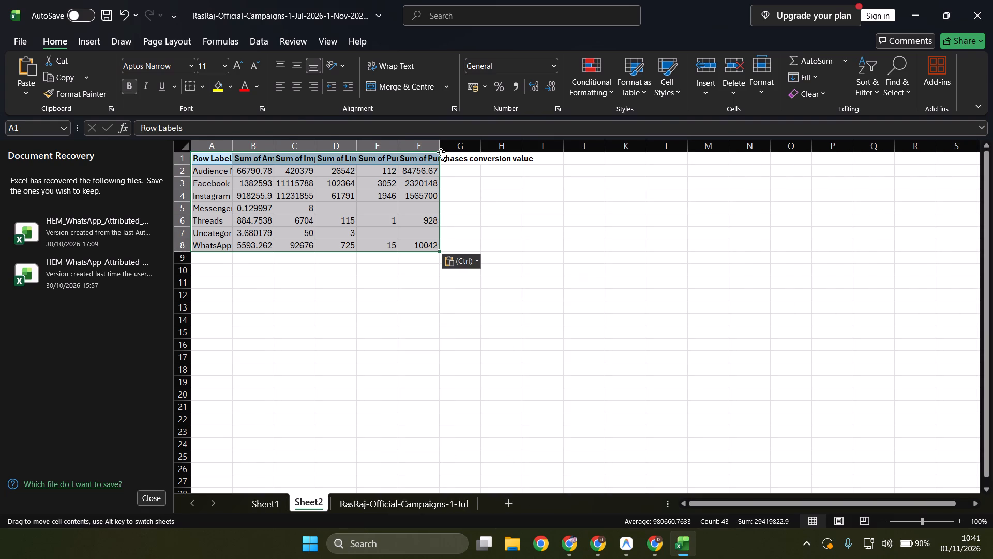
{"action": "double_click", "coordinate": [441, 148]}
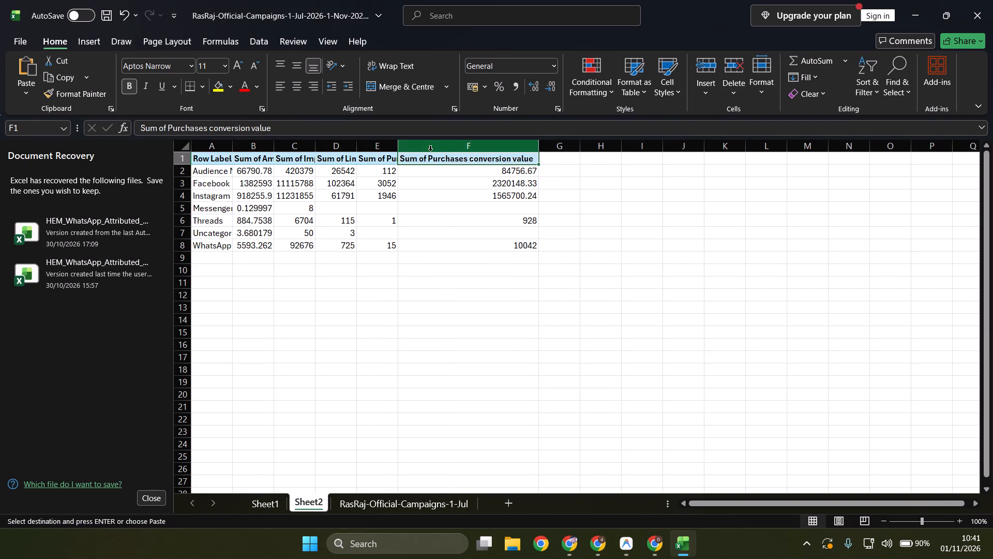
{"action": "double_click", "coordinate": [396, 149]}
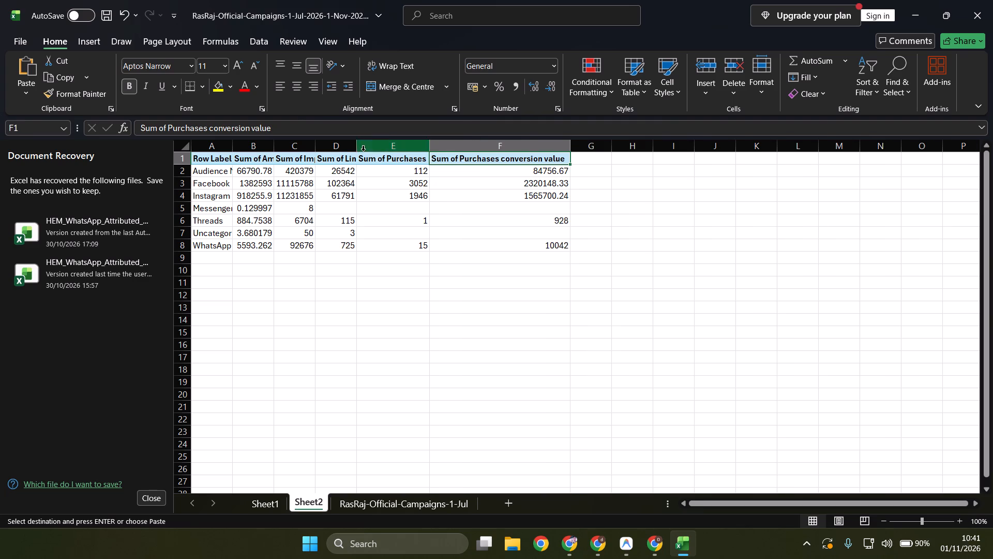
{"action": "double_click", "coordinate": [355, 147]}
Calculate purchases conversion value divided by amount spent with =F2/B2 in G2 and fill it down to G8.
{"action": "left_click", "coordinate": [630, 161]}
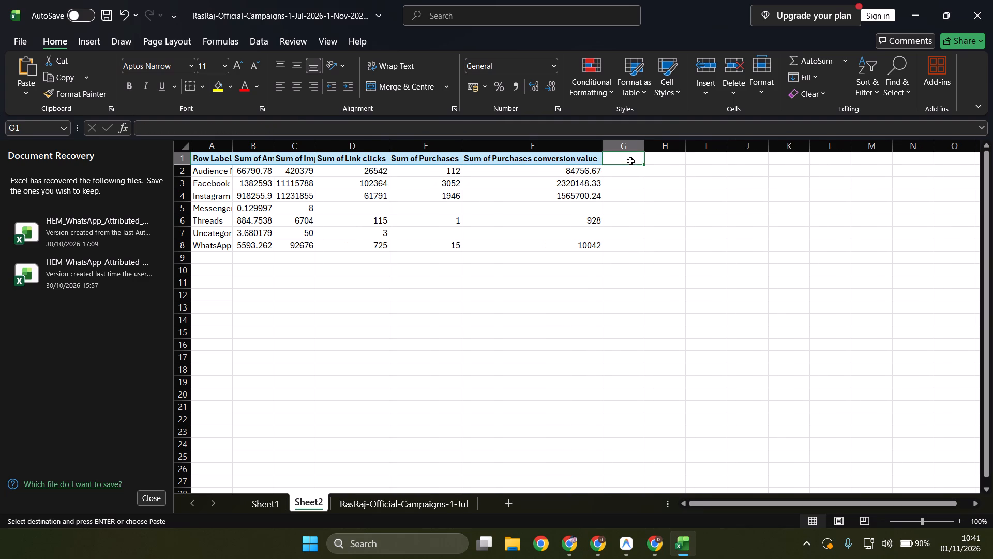
{"action": "left_click", "coordinate": [622, 171]}
{"action": "key", "text": "equal"}
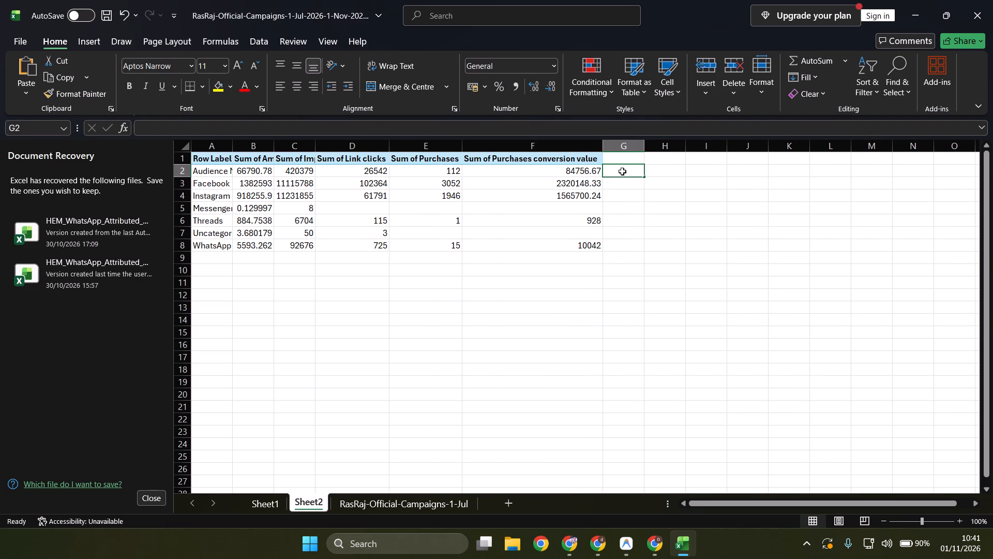
{"action": "left_click", "coordinate": [589, 172]}
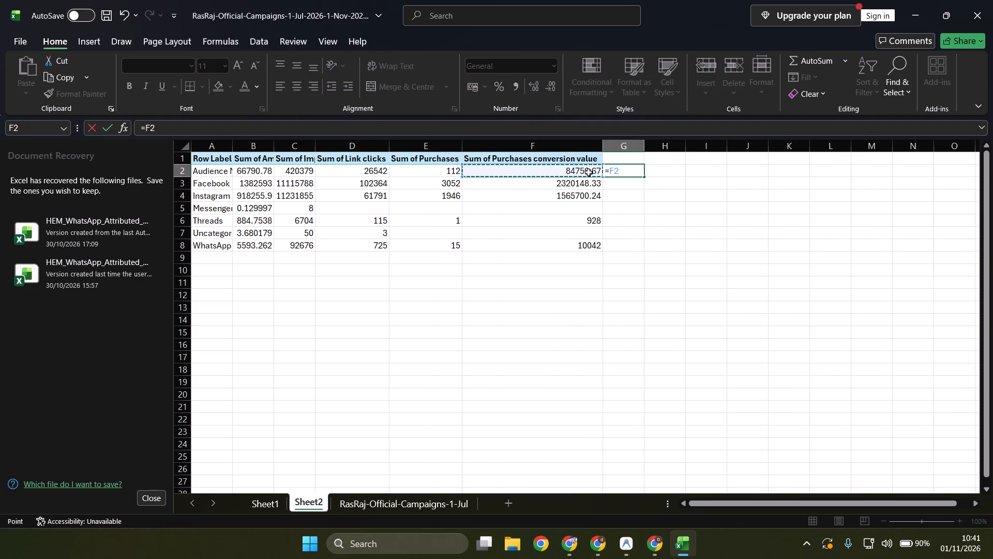
{"action": "key", "text": "slash"}
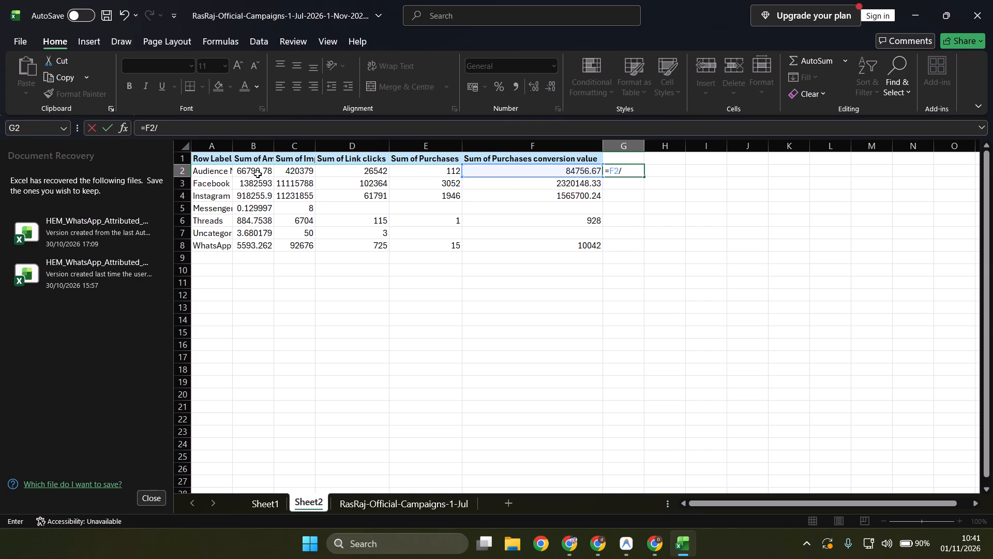
{"action": "left_click", "coordinate": [258, 174]}
{"action": "key", "text": "Return"}
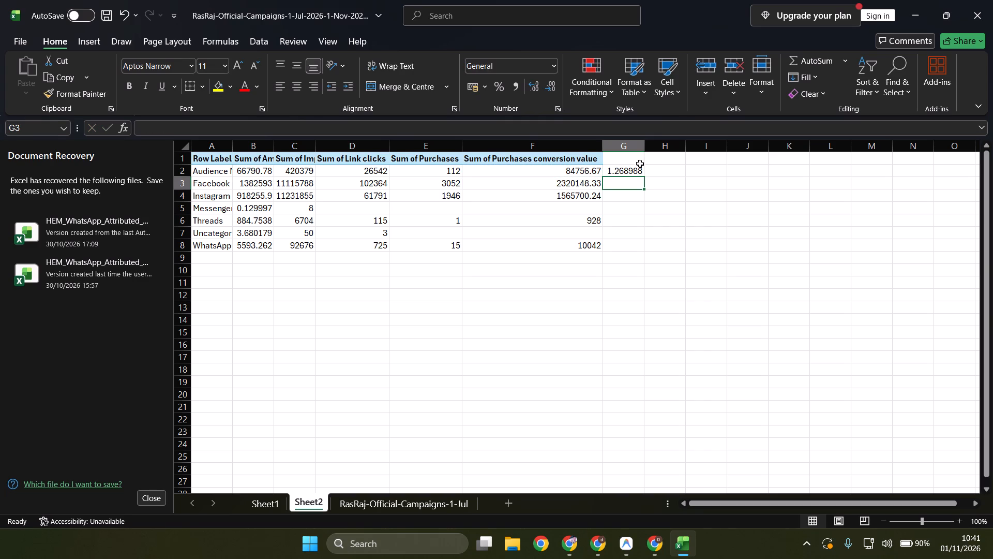
{"action": "left_click", "coordinate": [631, 170]}
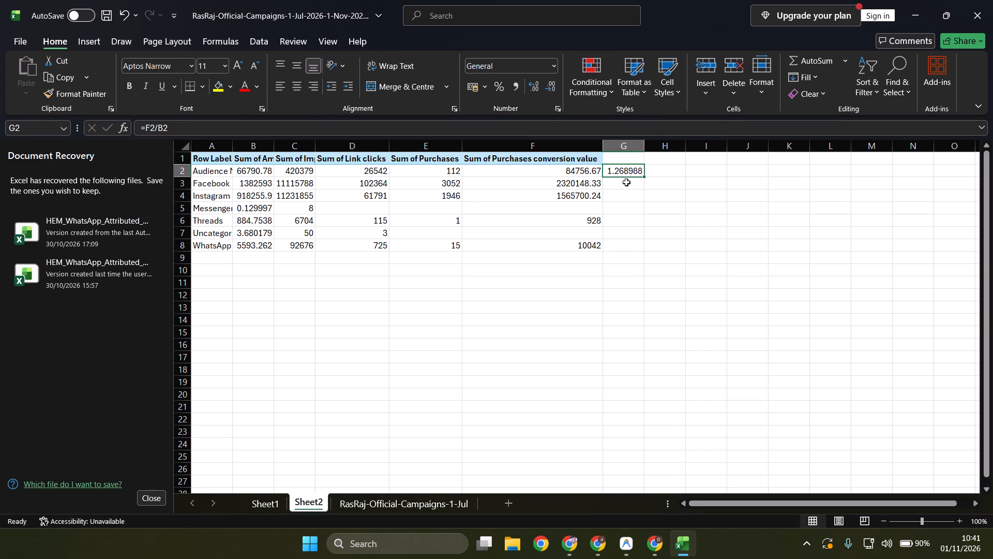
{"action": "left_click_drag", "start_coordinate": [619, 205], "coordinate": [622, 197]}
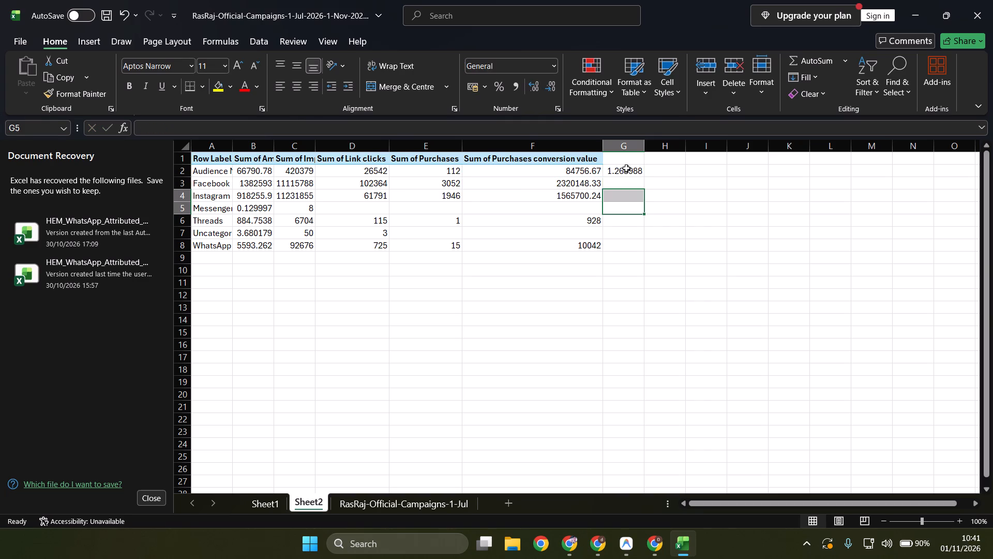
{"action": "left_click_drag", "start_coordinate": [627, 167], "coordinate": [631, 242]}
{"action": "key", "text": "ctrl+d"}
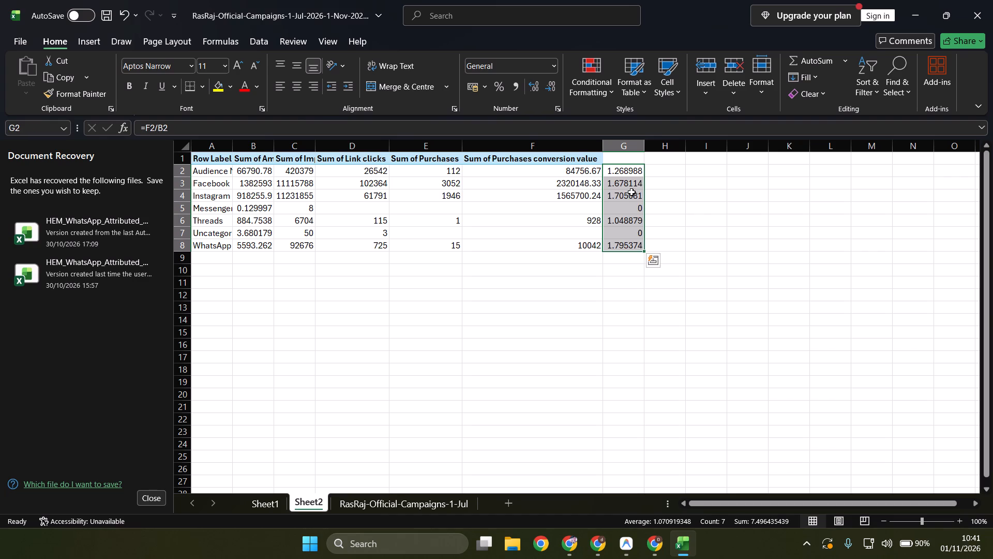
Format the calculated ratios in G2:G8 as Number with 2 decimal places.
{"action": "key", "text": "ctrl+1"}
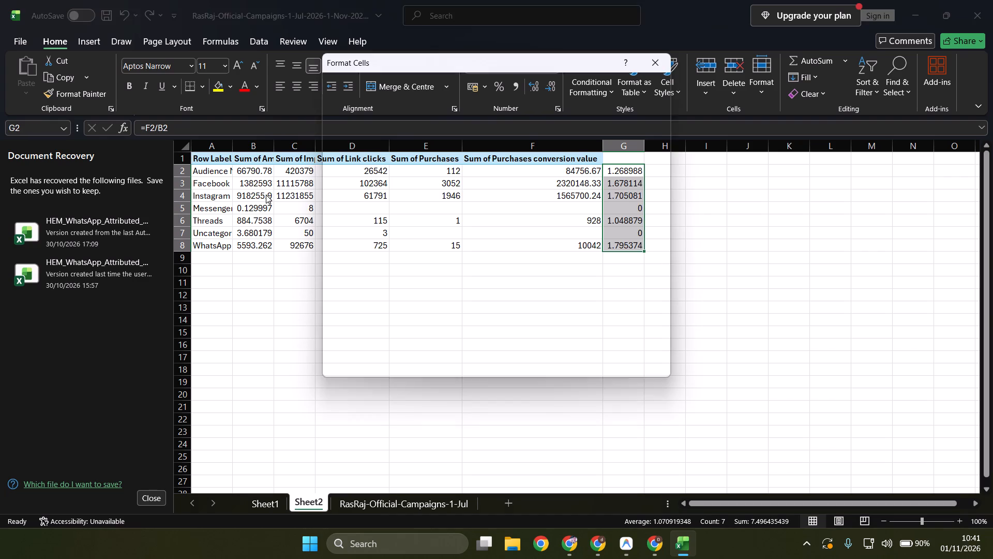
{"action": "left_click", "coordinate": [347, 124]}
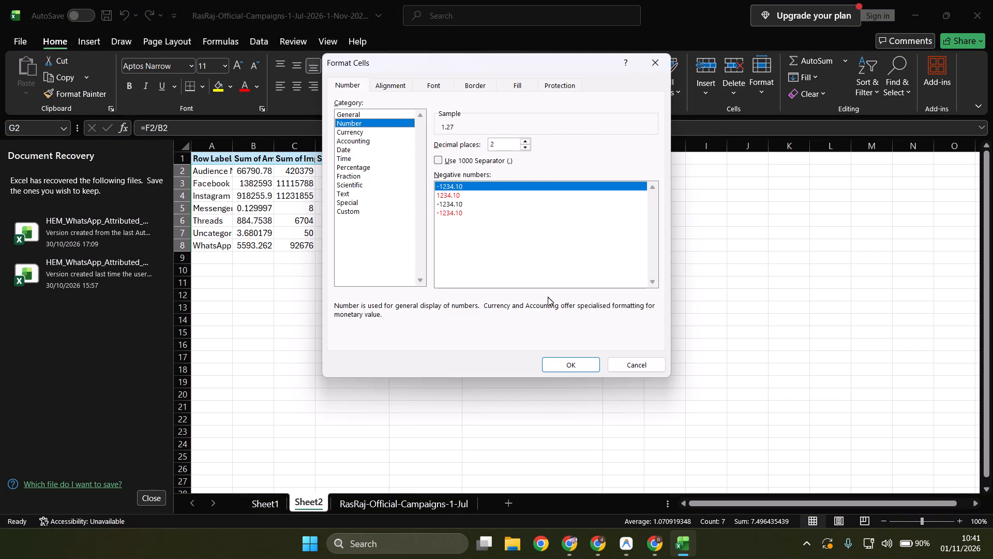
{"action": "left_click", "coordinate": [564, 357]}
Enter the header ROAS in G1 above the calculated ratios.
{"action": "left_click", "coordinate": [618, 158]}
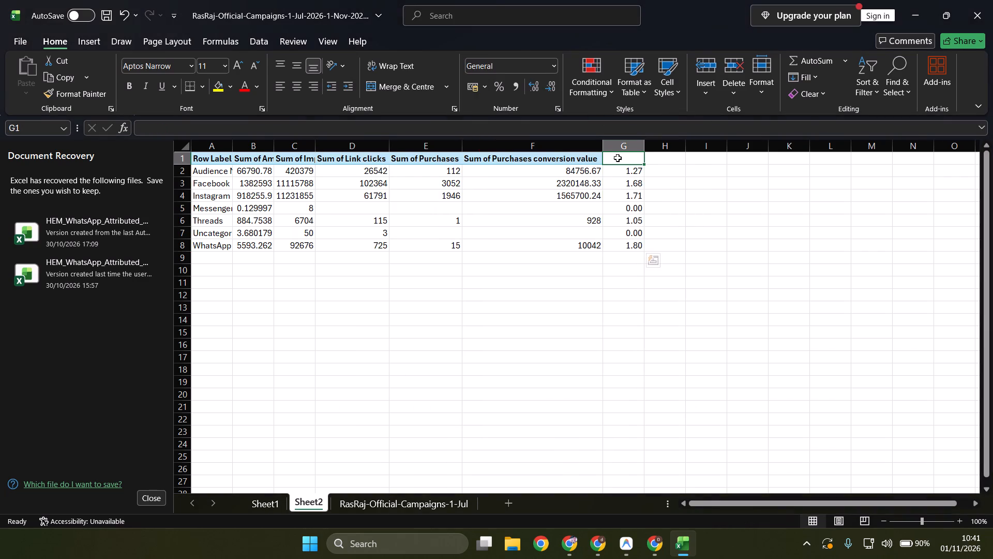
{"action": "type", "text": "ROAS"}
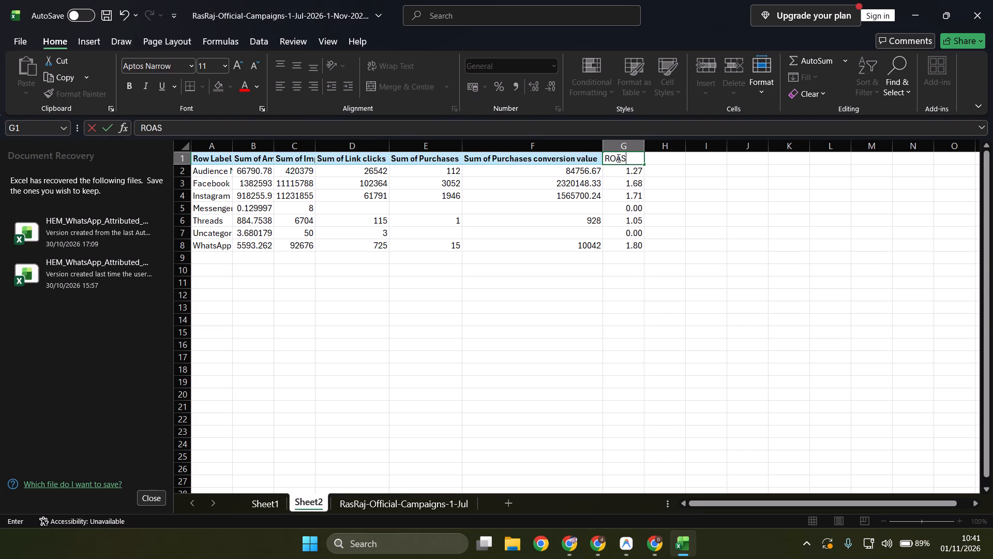
{"action": "left_click", "coordinate": [637, 261]}
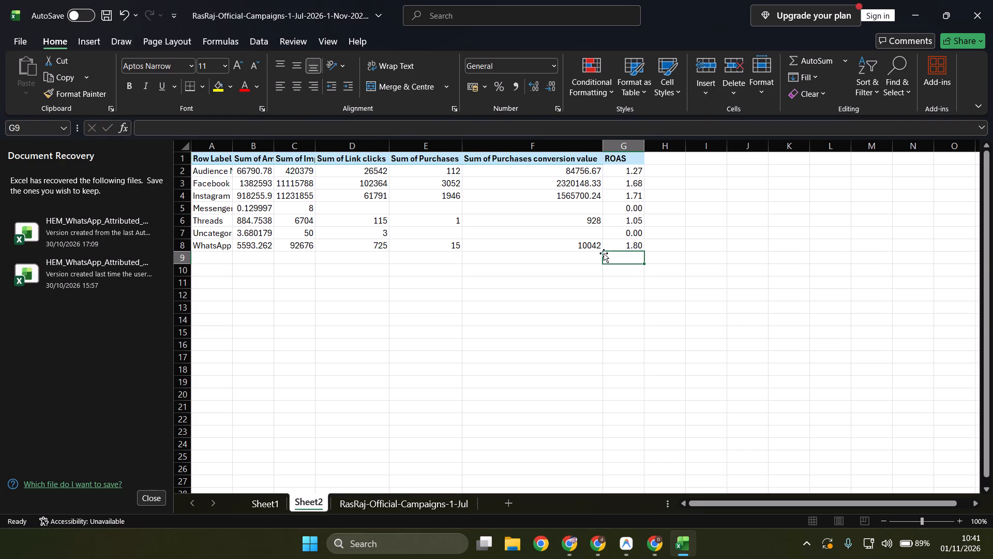
Fit the widths of the Row Labels, Amount spent and Impressions columns to their contents.
{"action": "double_click", "coordinate": [312, 145]}
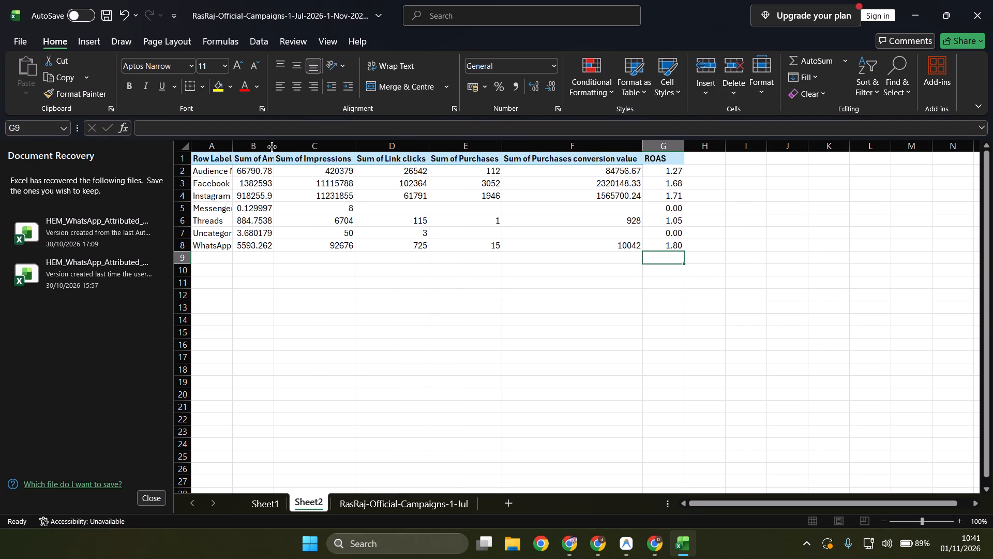
{"action": "triple_click", "coordinate": [271, 146]}
{"action": "left_click", "coordinate": [210, 146]}
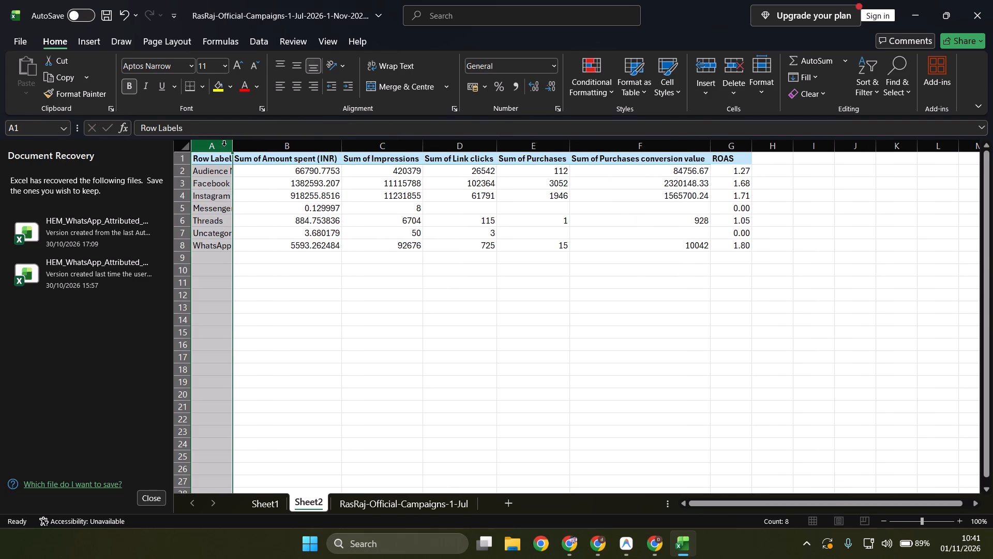
{"action": "double_click", "coordinate": [232, 145]}
{"action": "left_click", "coordinate": [272, 229]}
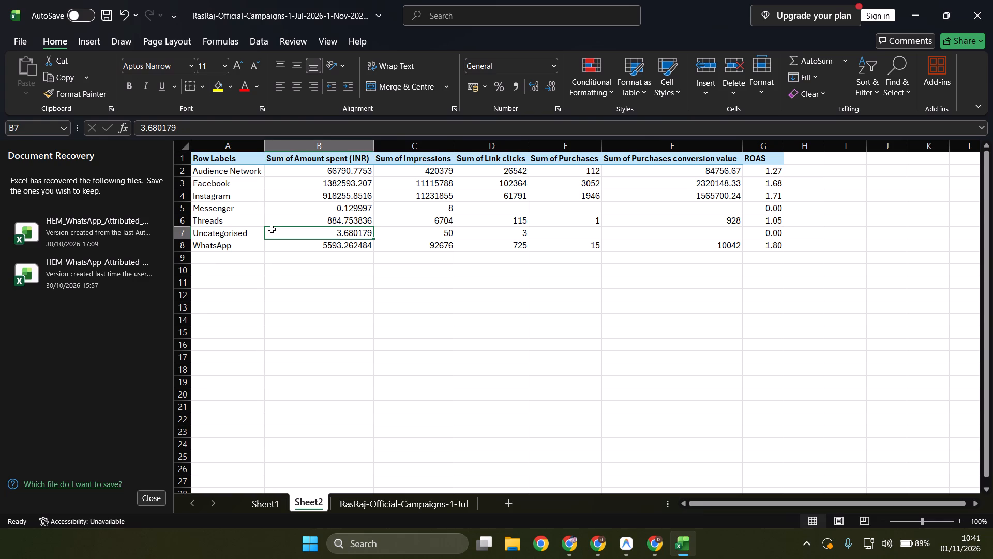
Total the Amount spent column in B9 with =SUM(B2:B8).
{"action": "left_click", "coordinate": [294, 255]}
{"action": "type", "text": "=sum"}
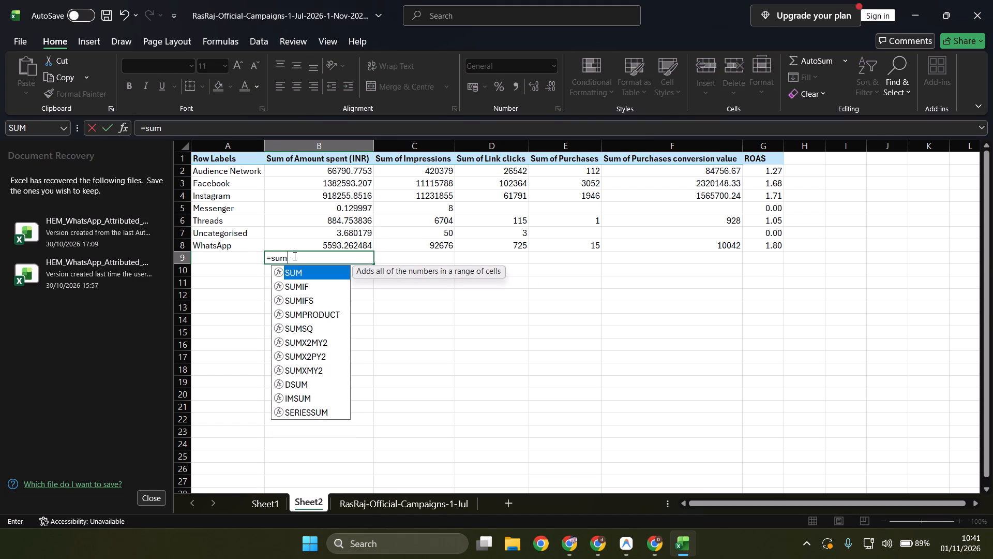
{"action": "key", "text": "shift+parenleft"}
{"action": "left_click_drag", "start_coordinate": [322, 168], "coordinate": [322, 203]}
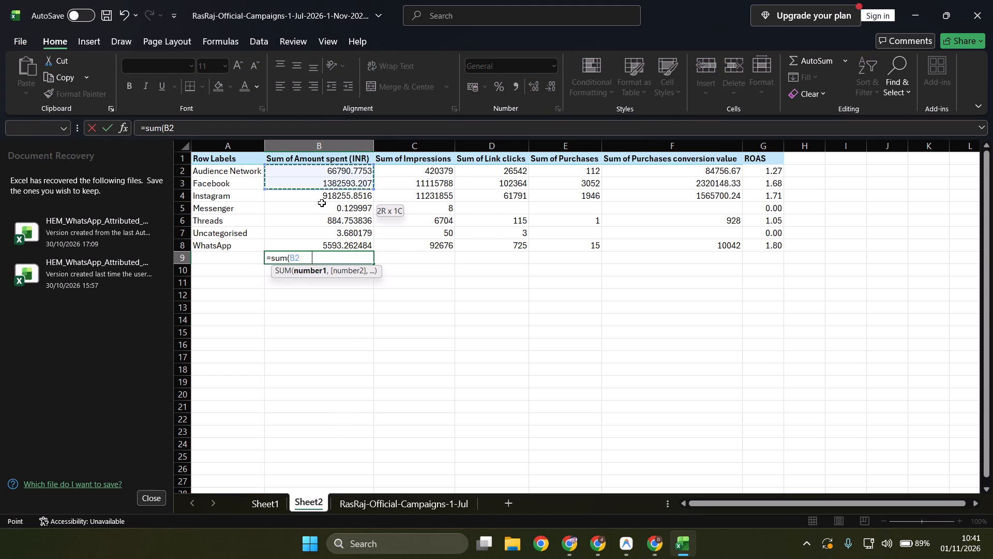
{"action": "left_click_drag", "start_coordinate": [322, 203], "coordinate": [326, 251]}
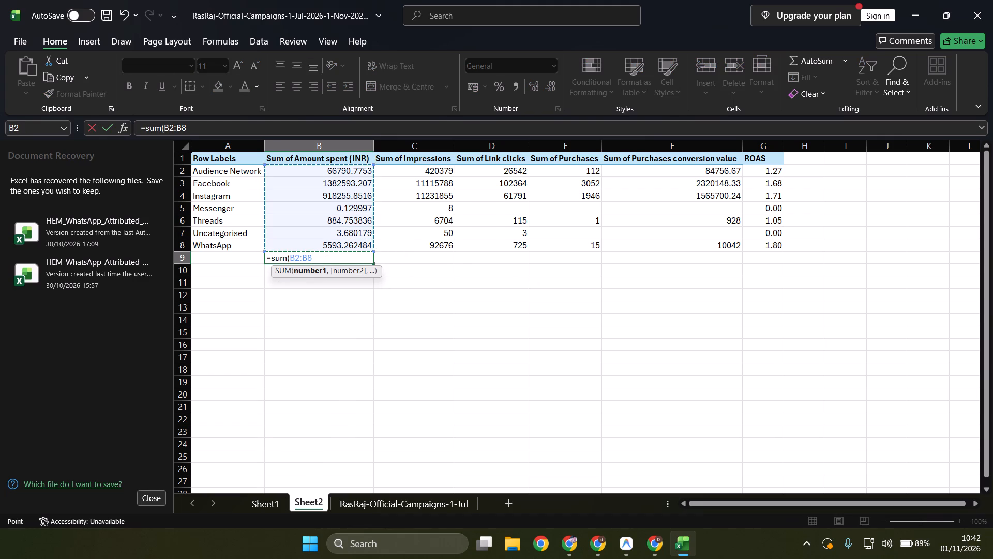
{"action": "key", "text": "shift+parenright"}
{"action": "key", "text": "Return"}
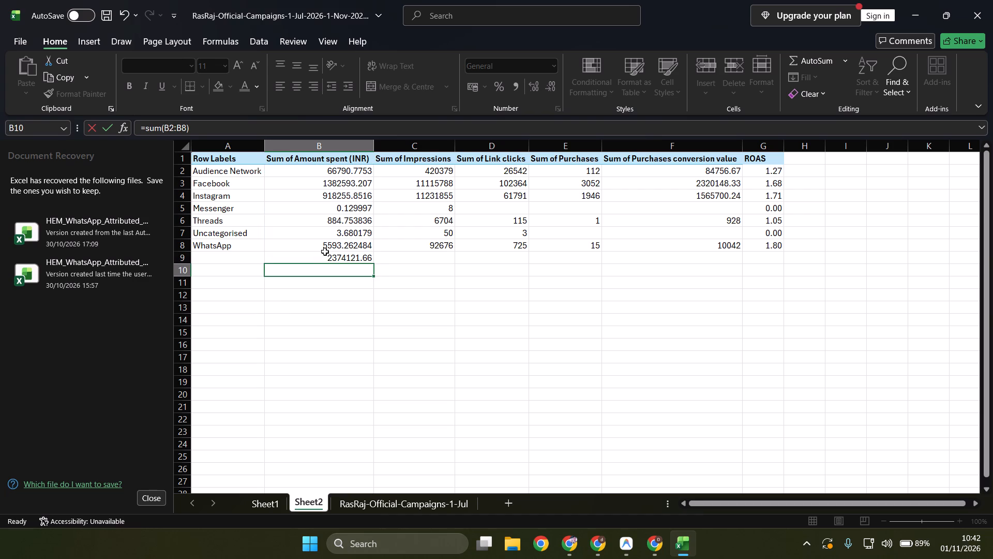
{"action": "left_click", "coordinate": [339, 259]}
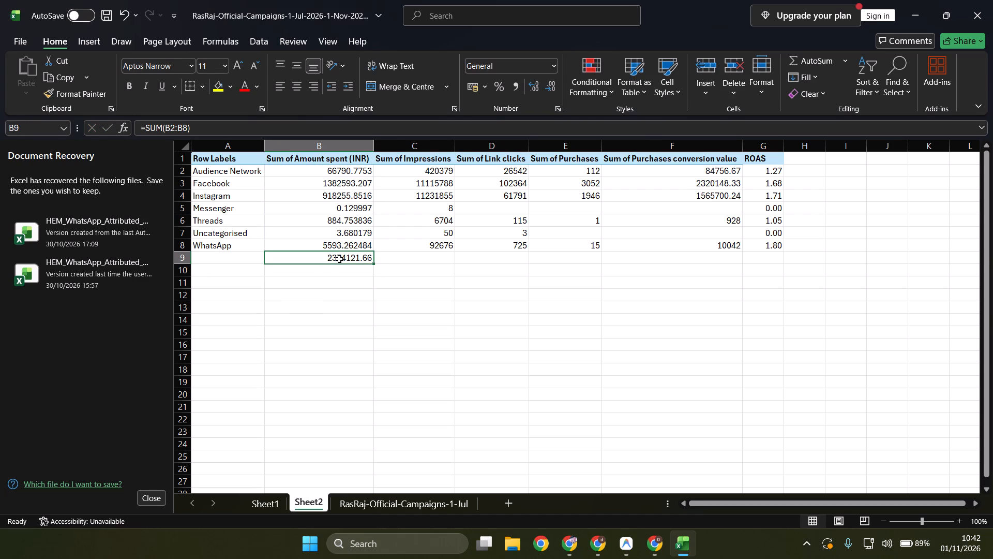
Total the Purchases conversion value column in F9 with =SUM(F2:F8).
{"action": "left_click", "coordinate": [689, 262]}
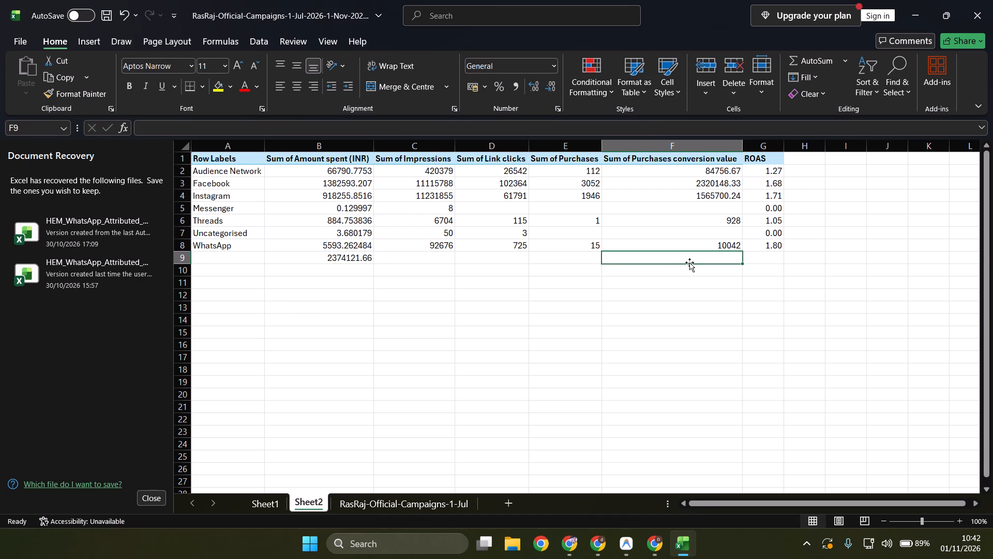
{"action": "type", "text": "=suum"}
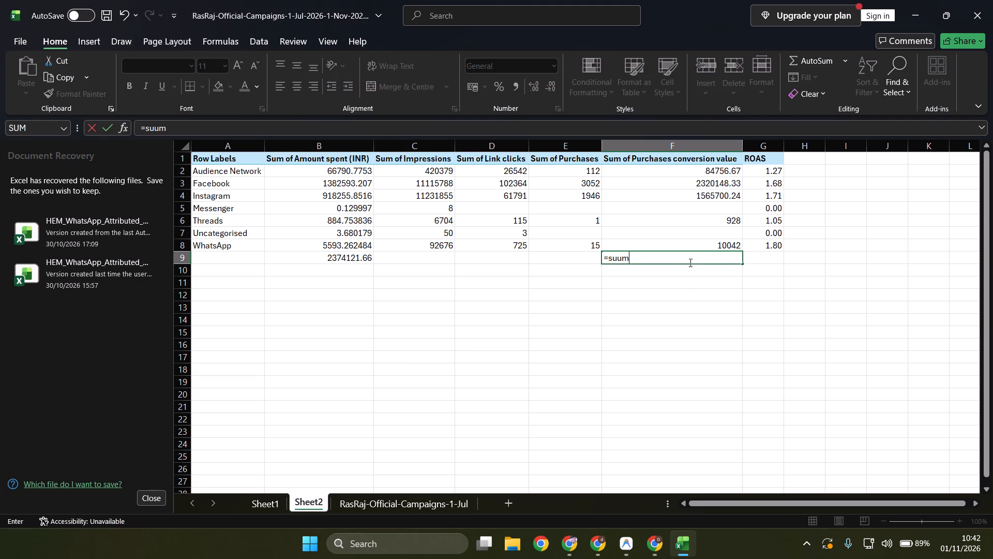
{"action": "key", "text": "BackSpace"}
{"action": "key", "text": "BackSpace"}
{"action": "key", "text": "m"}
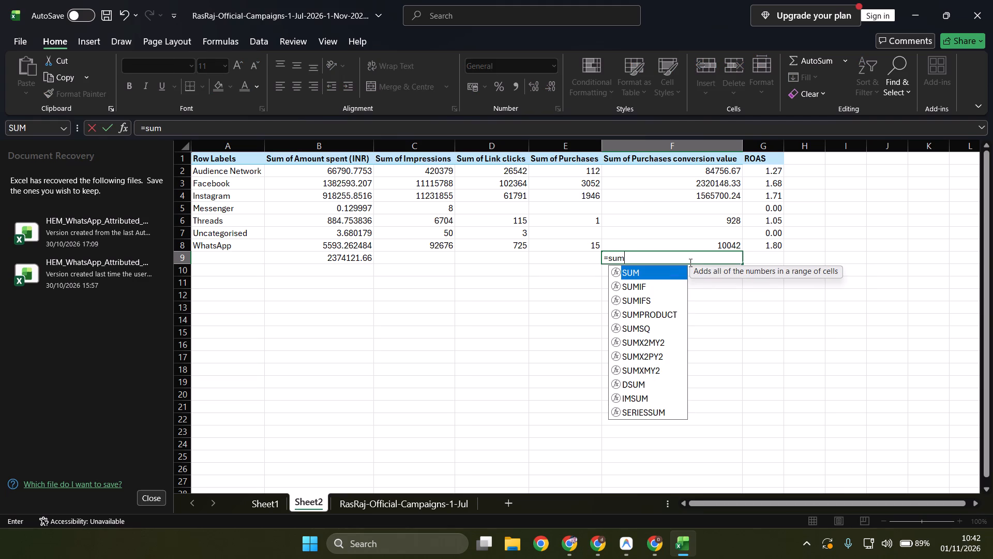
{"action": "key", "text": "Tab"}
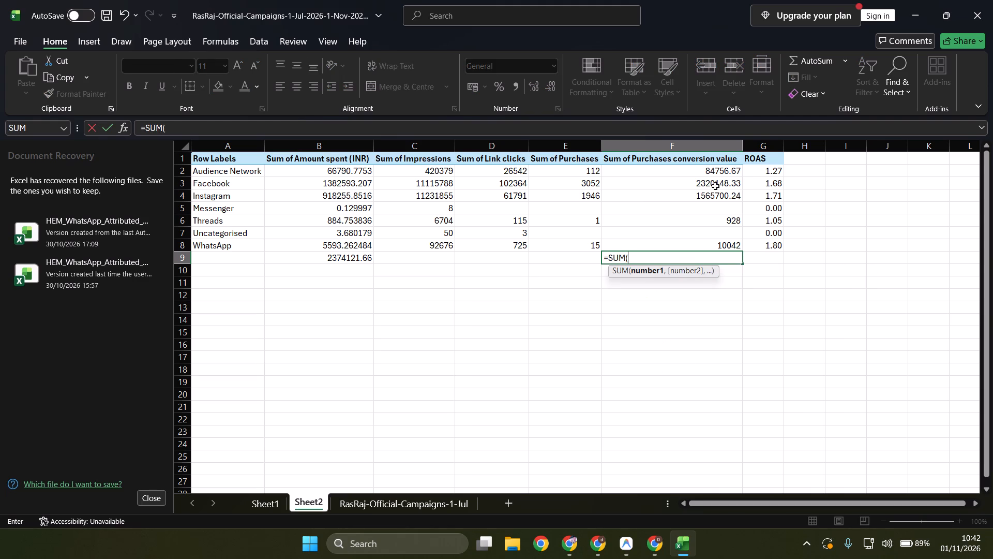
{"action": "left_click_drag", "start_coordinate": [718, 170], "coordinate": [721, 245]}
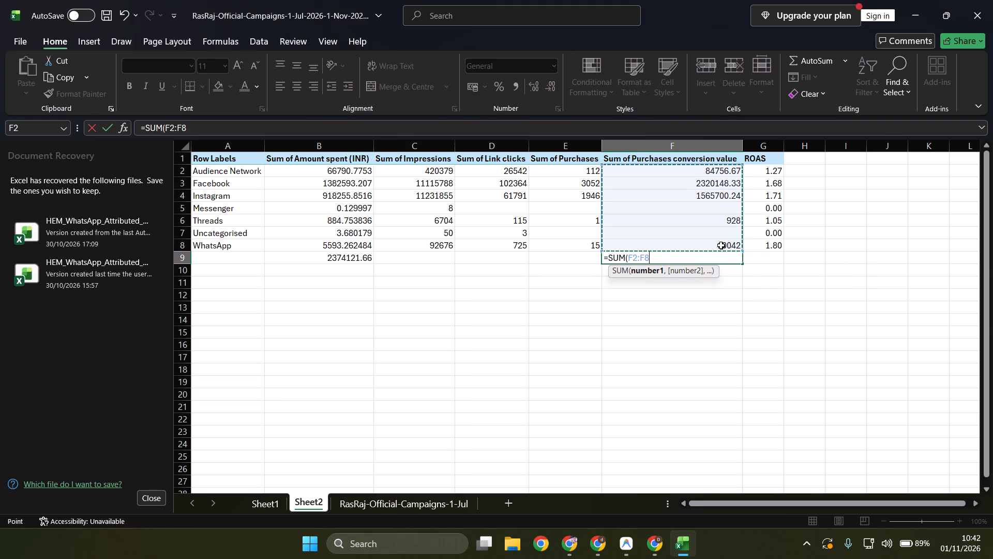
{"action": "type", "text": "))"}
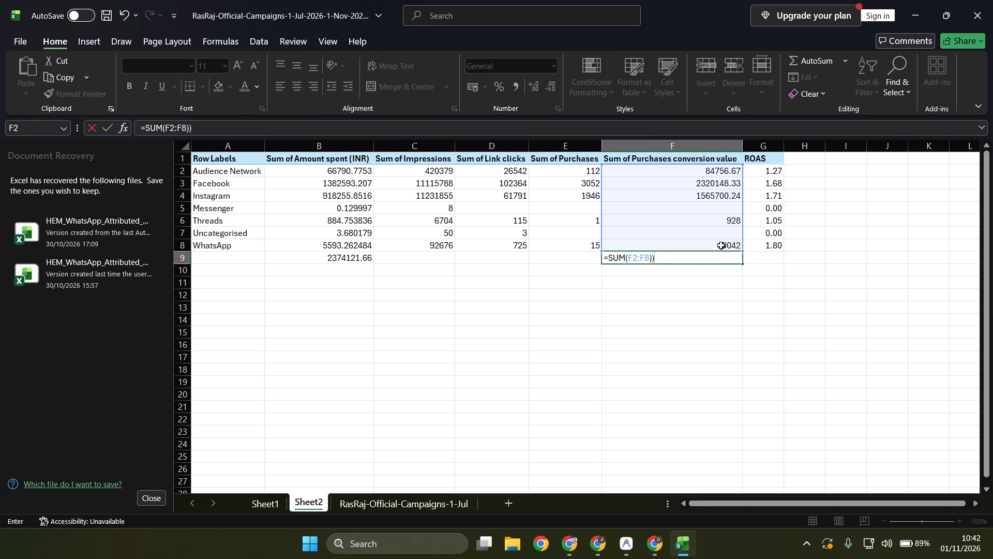
{"action": "key", "text": "BackSpace"}
{"action": "key", "text": "Return"}
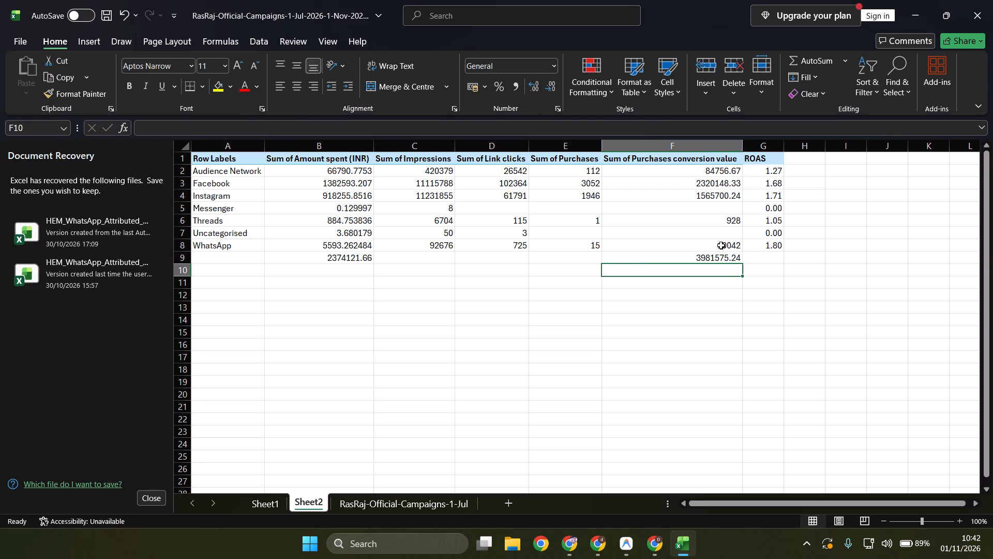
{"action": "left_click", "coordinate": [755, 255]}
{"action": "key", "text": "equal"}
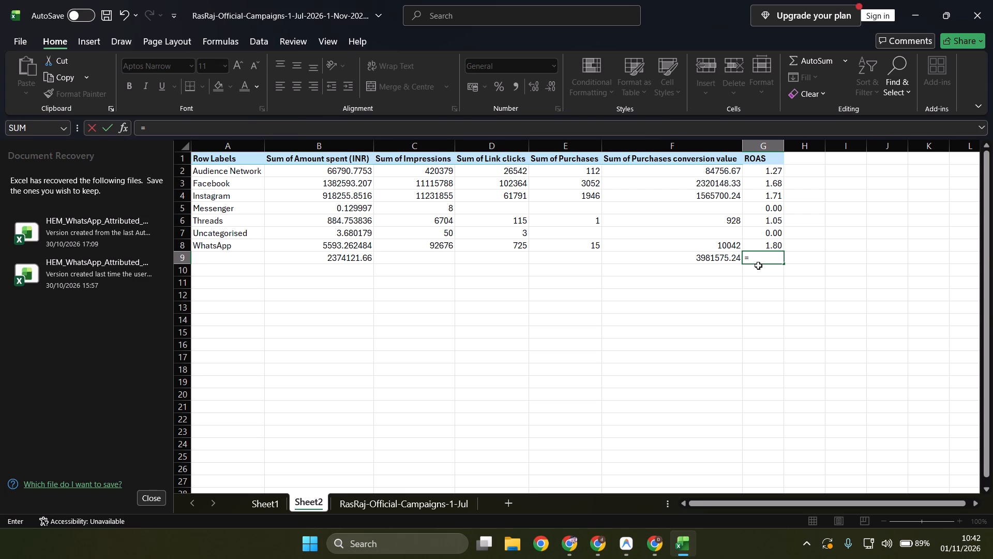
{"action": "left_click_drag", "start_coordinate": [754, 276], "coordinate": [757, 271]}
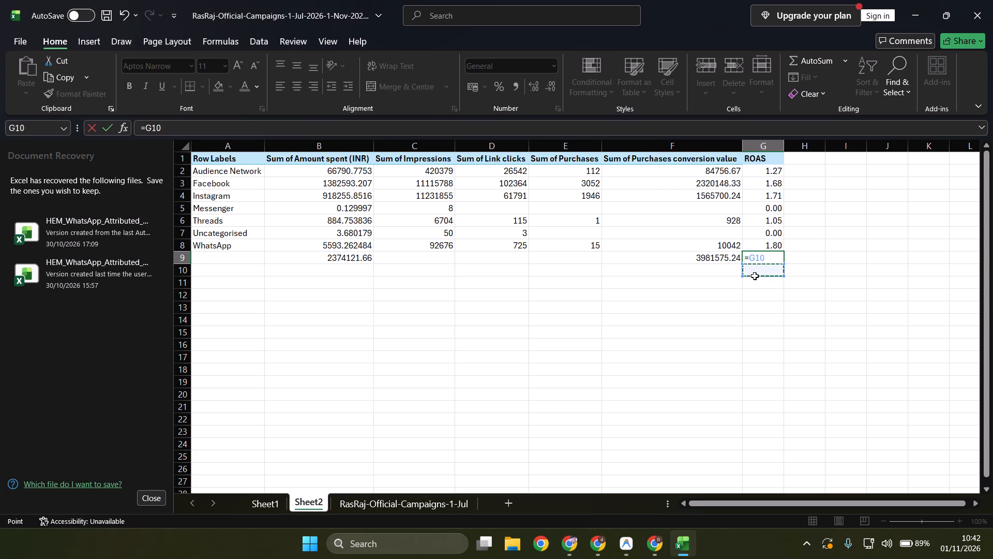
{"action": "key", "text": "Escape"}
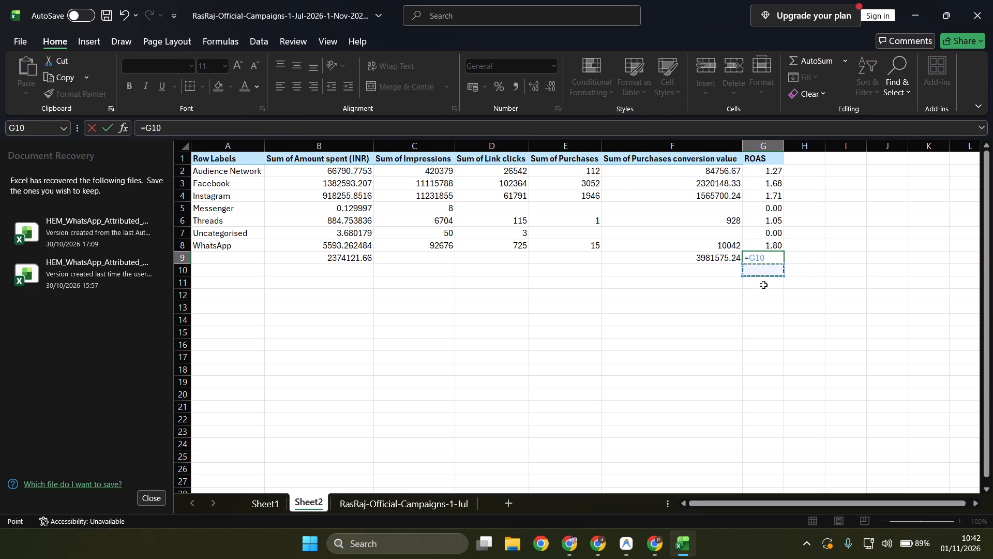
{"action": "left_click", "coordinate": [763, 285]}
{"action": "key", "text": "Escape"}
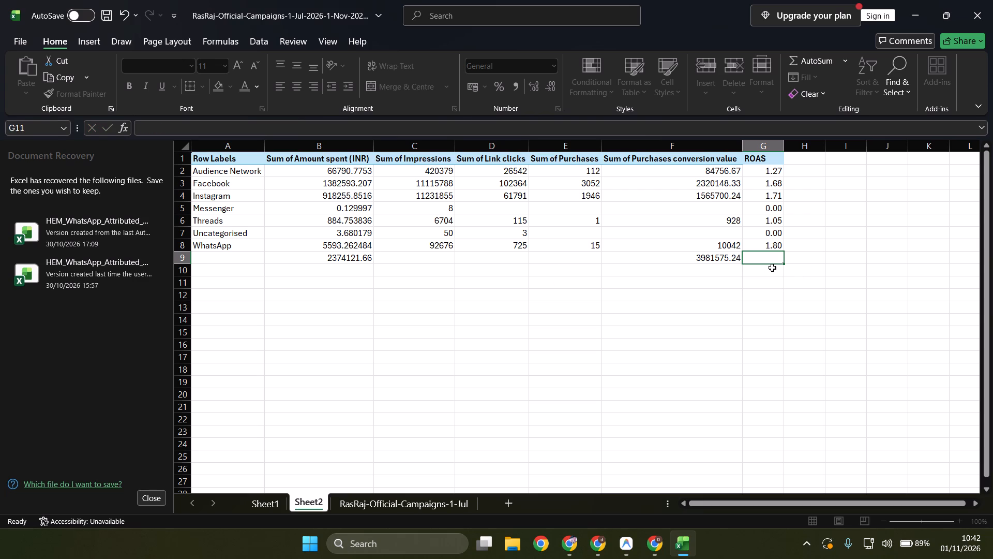
Fill the ROAS formula from G8 down into G9 so the totals row calculates =F9/B9.
{"action": "key", "text": "ctrl+d"}
{"action": "left_click", "coordinate": [768, 278]}
{"action": "left_click", "coordinate": [773, 259]}
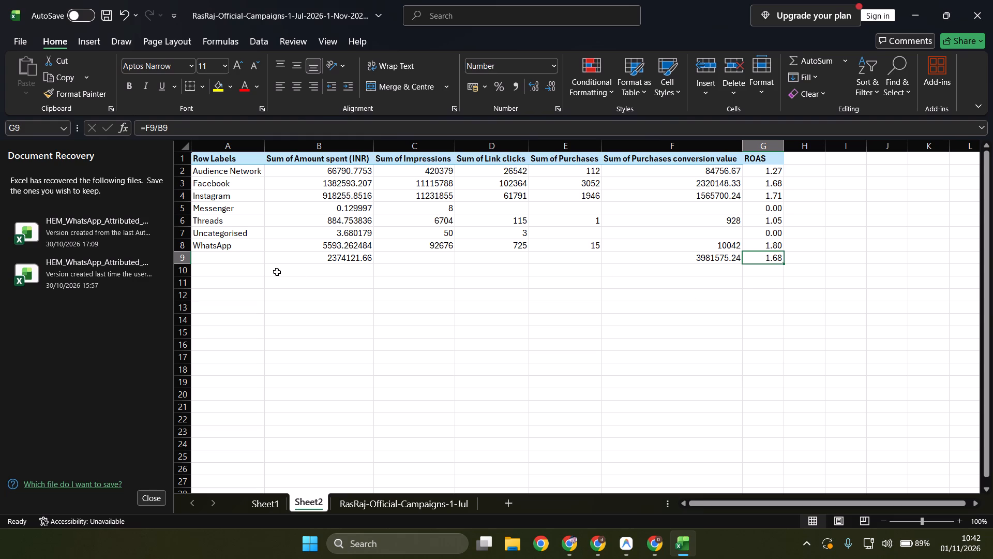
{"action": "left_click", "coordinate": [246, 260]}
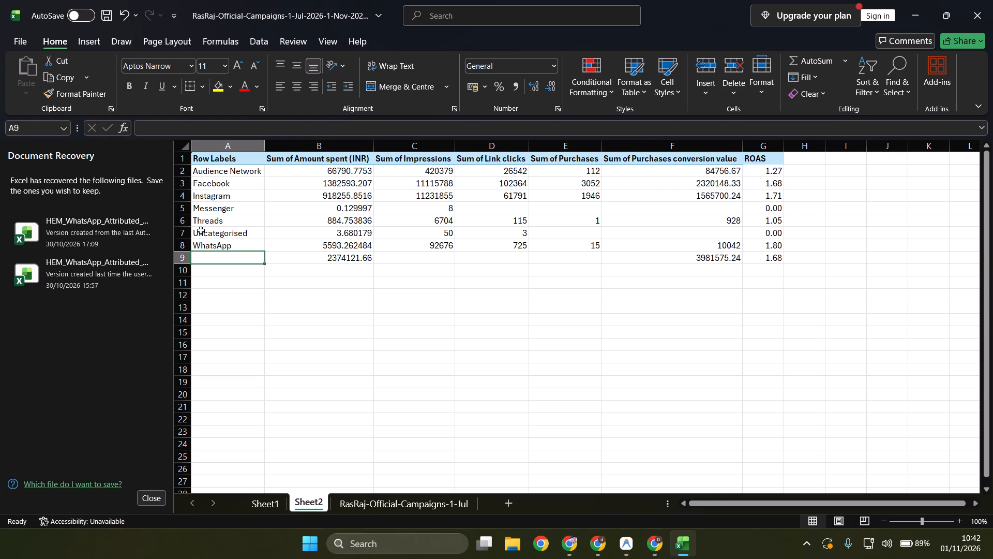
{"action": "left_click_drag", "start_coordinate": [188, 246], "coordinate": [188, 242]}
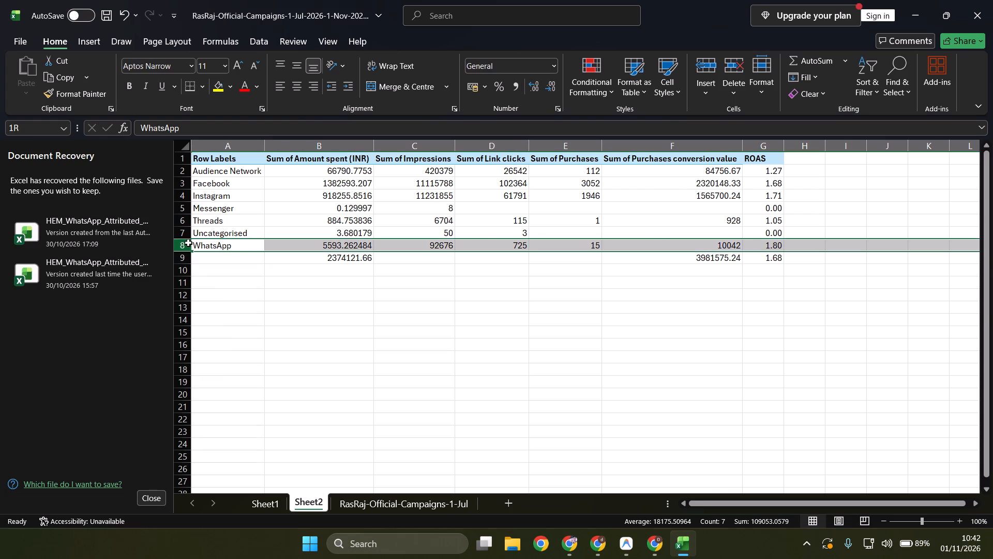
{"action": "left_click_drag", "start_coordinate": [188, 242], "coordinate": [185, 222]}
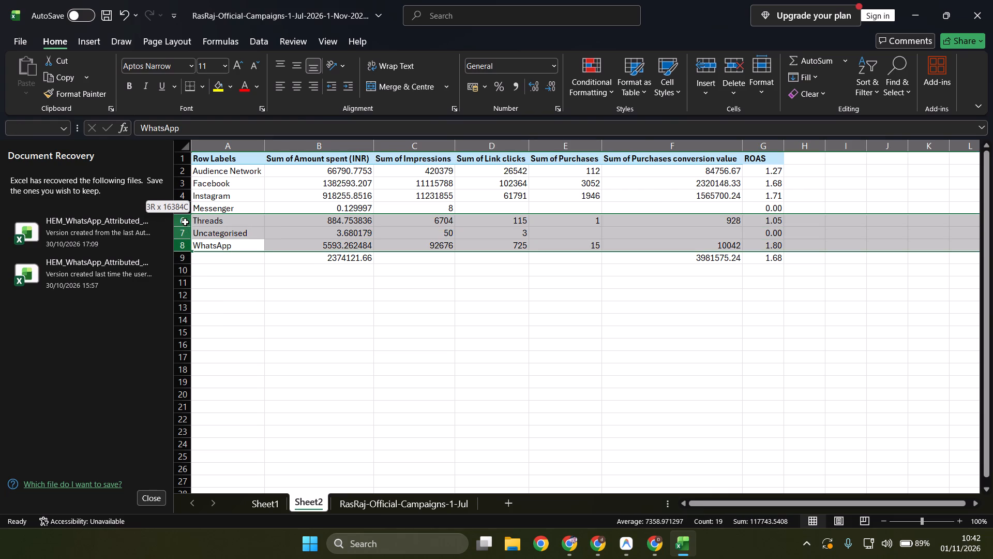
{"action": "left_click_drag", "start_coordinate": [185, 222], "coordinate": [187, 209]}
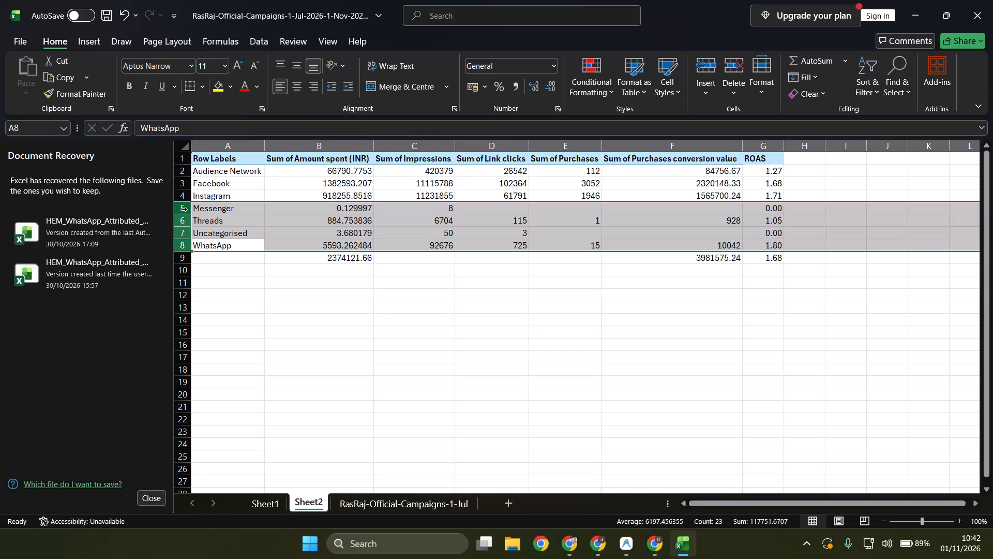
Delete the Messenger, Threads, Uncategorised, WhatsApp and Audience Network rows from the platform breakdown on Sheet2.
{"action": "key", "text": "ctrl+minus"}
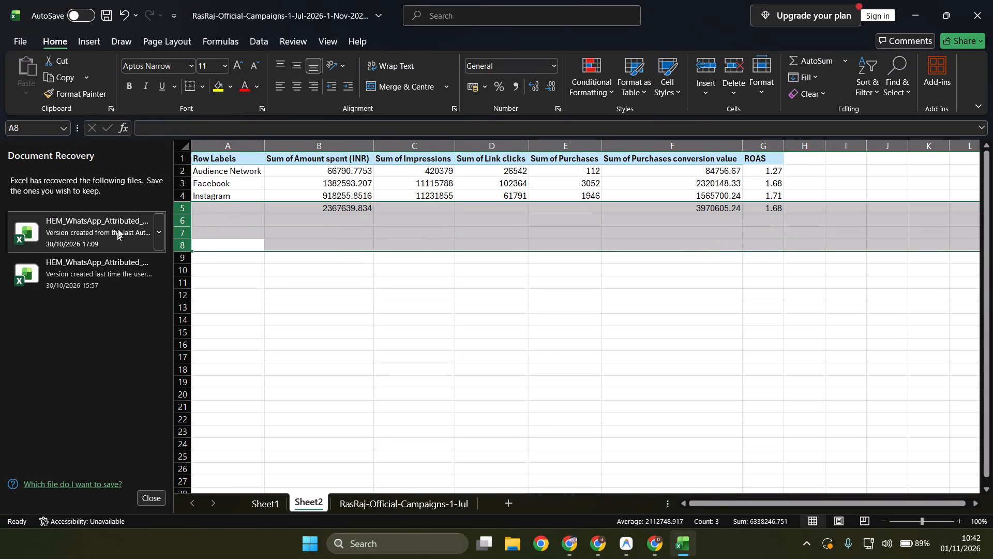
{"action": "left_click", "coordinate": [180, 168]}
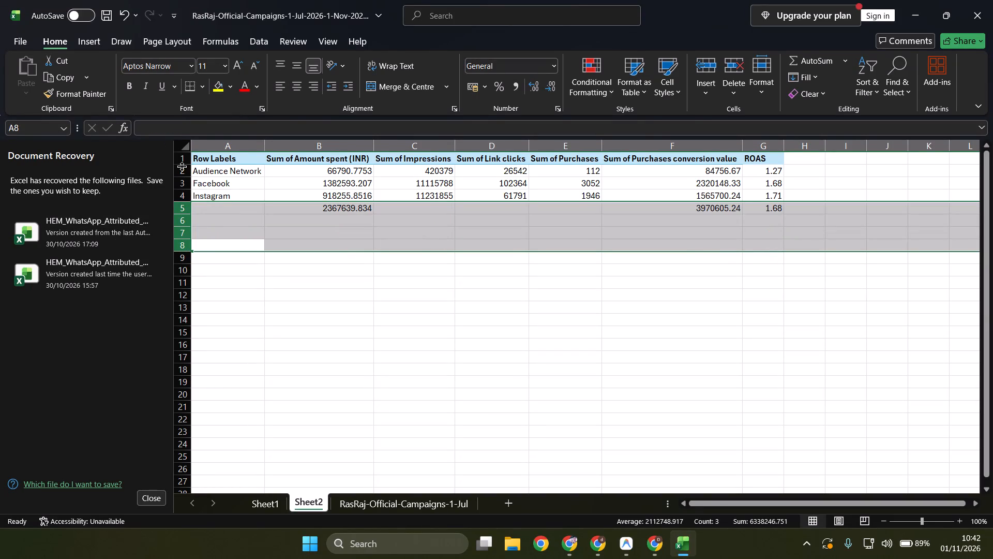
{"action": "left_click", "coordinate": [181, 168]}
{"action": "key", "text": "ctrl+minus"}
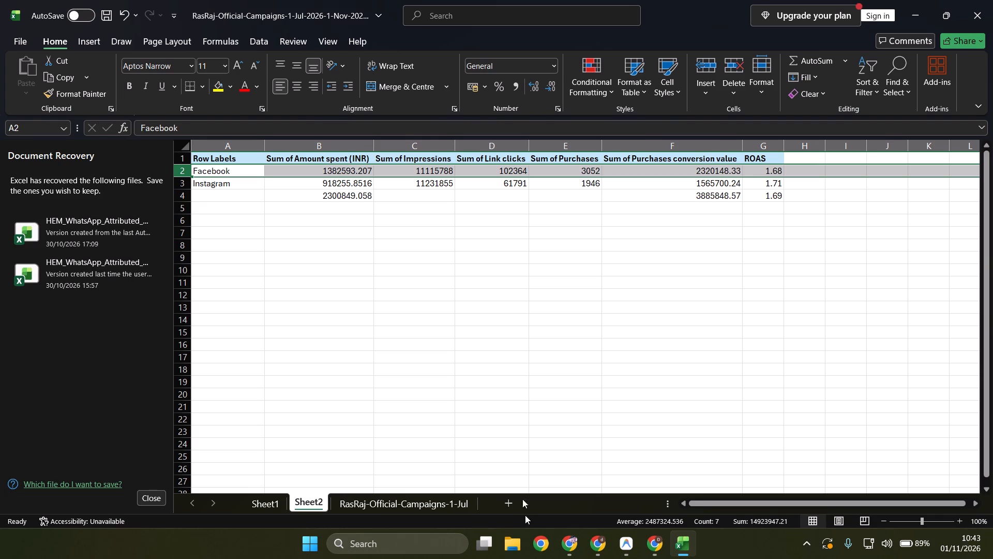
Switch to the Chrome window showing the RasRaj Official campaigns in Ads Manager with the platform breakdown.
{"action": "left_click", "coordinate": [565, 546]}
{"action": "left_click", "coordinate": [540, 503]}
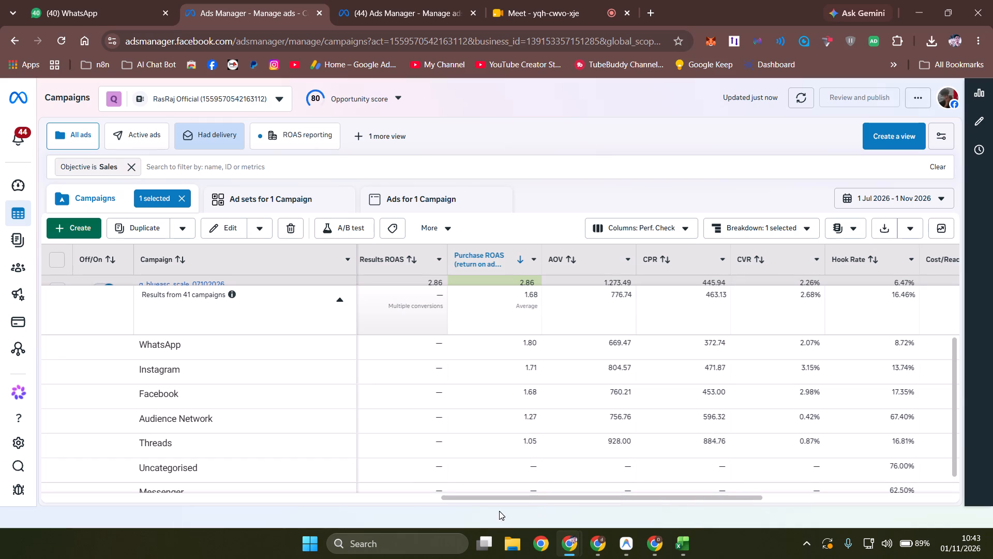
Remove the Platform breakdown from the Ads Manager campaign table and deselect the q_blueasc_scale_07102026 campaign.
{"action": "left_click", "coordinate": [804, 229]}
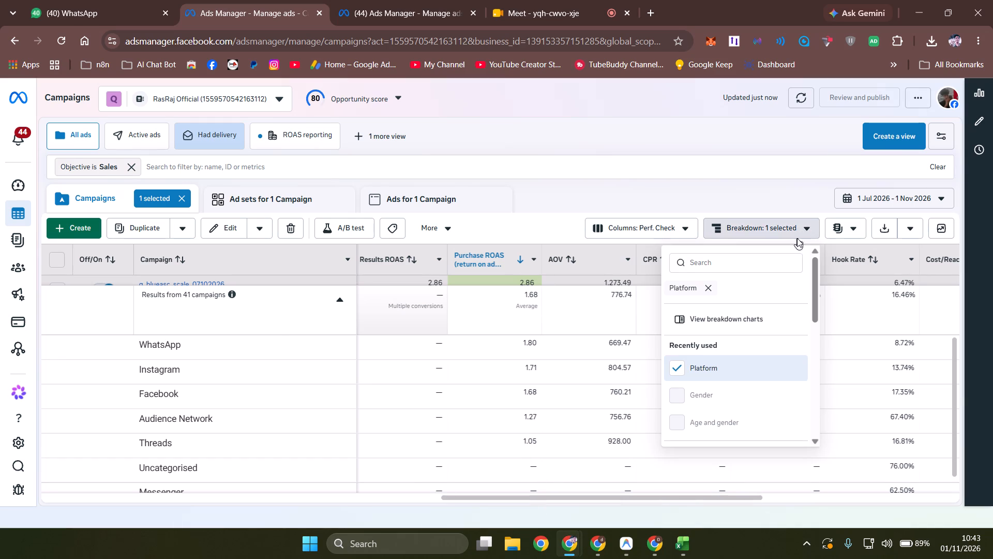
{"action": "left_click", "coordinate": [711, 280]}
{"action": "left_click", "coordinate": [705, 290]}
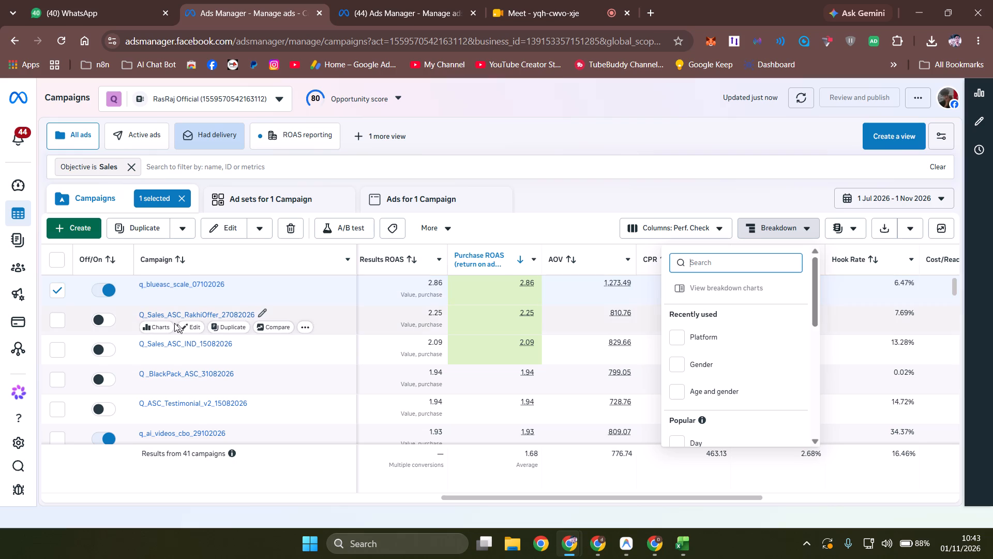
{"action": "left_click", "coordinate": [57, 288]}
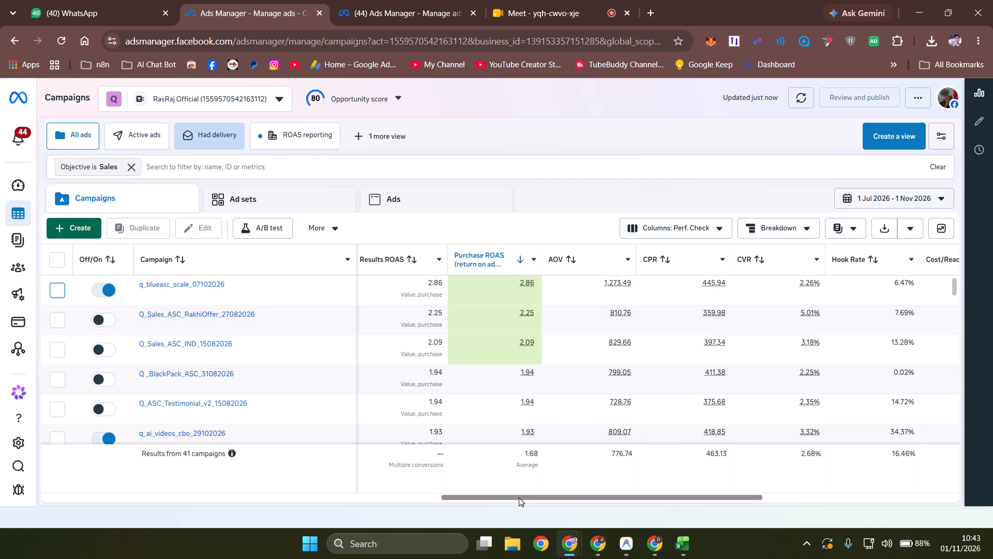
Sort the campaign table by Delivery with the active campaigns first.
{"action": "left_click_drag", "start_coordinate": [519, 497], "coordinate": [99, 514]}
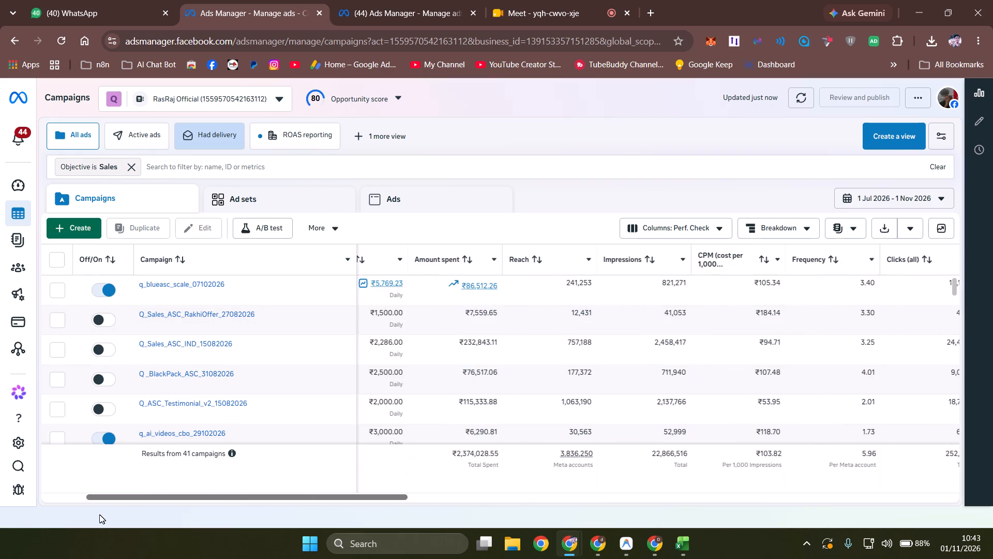
{"action": "left_click_drag", "start_coordinate": [99, 514], "coordinate": [17, 506]}
{"action": "left_click", "coordinate": [403, 257]}
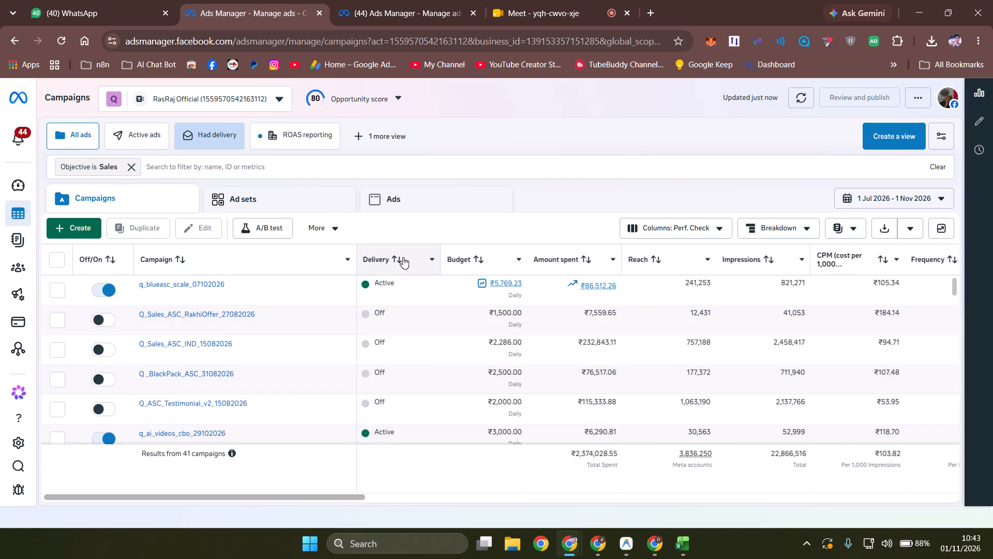
{"action": "left_click", "coordinate": [403, 257]}
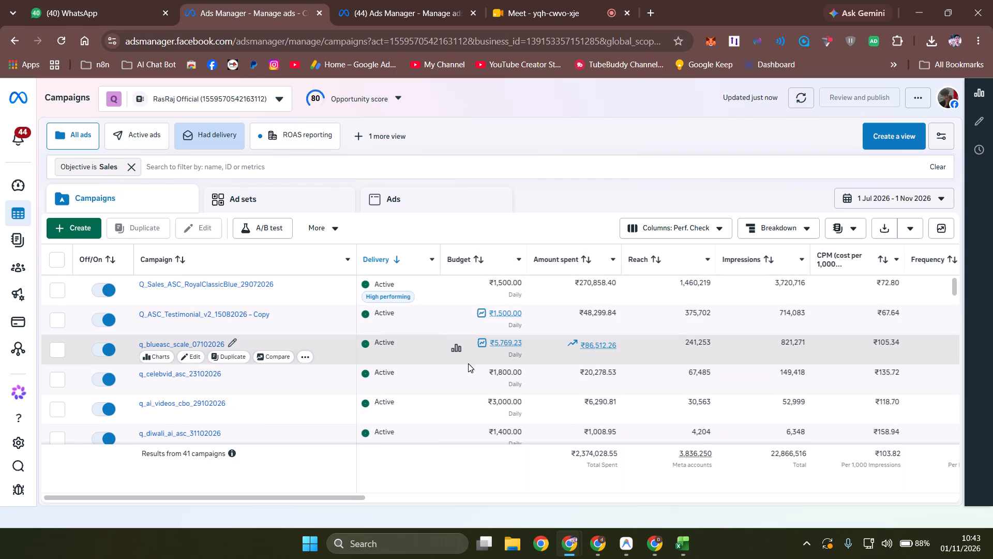
Set the campaign table's date range to Last 7 days.
{"action": "scroll", "coordinate": [468, 363], "scroll_direction": "left", "scroll_amount": 1}
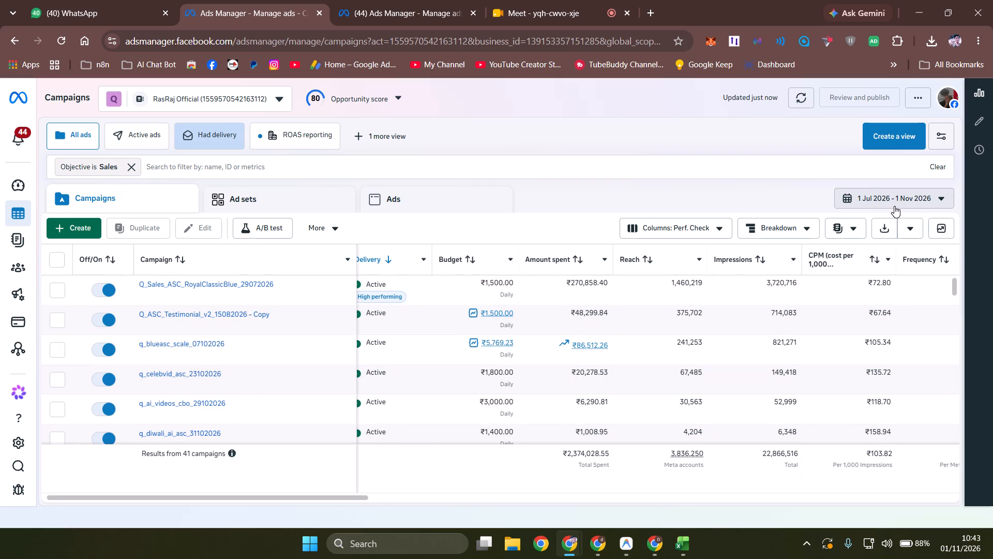
{"action": "left_click", "coordinate": [894, 206]}
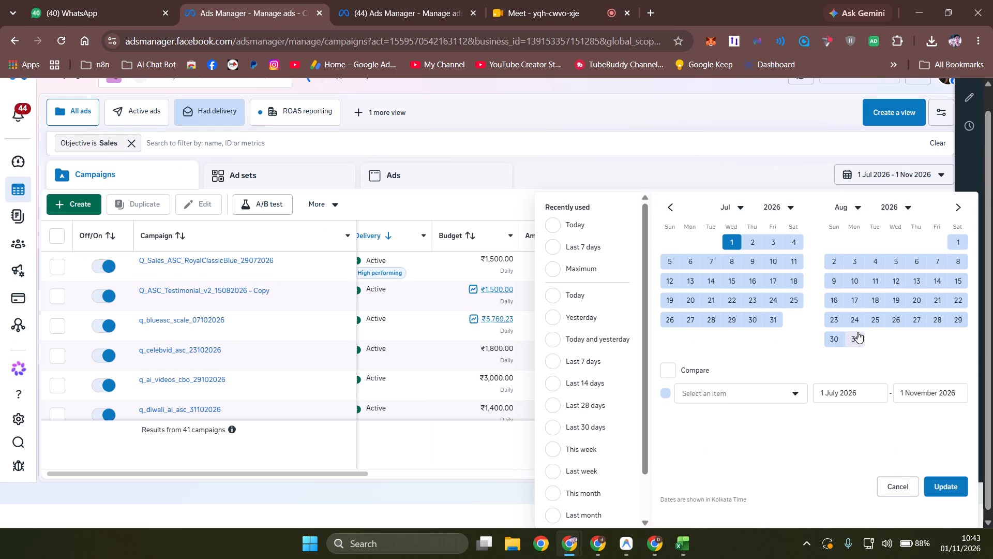
{"action": "left_click", "coordinate": [570, 249]}
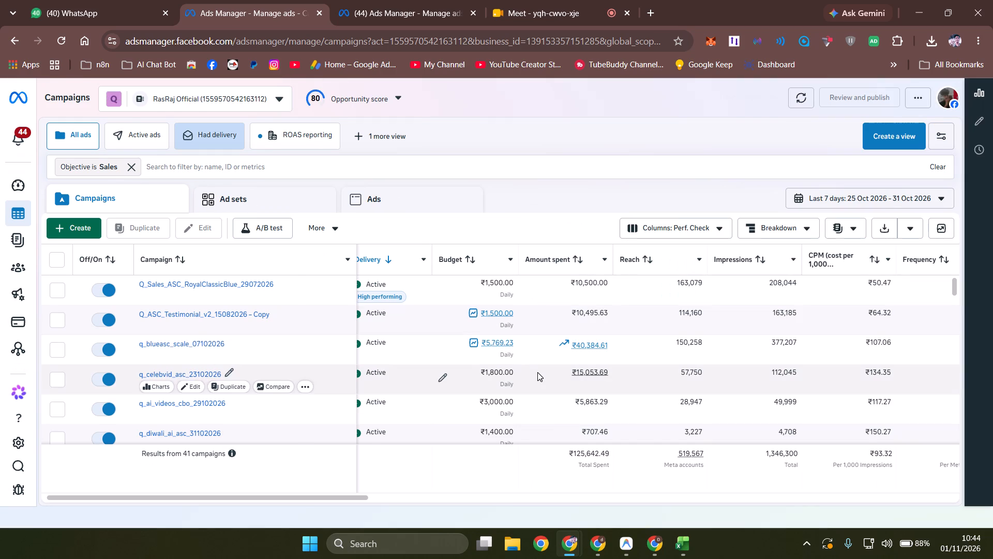
Examine the active Sales campaigns' spend, link clicks, purchases, conversion value, ROAS, AOV and CPR for the last 7 days.
{"action": "scroll", "coordinate": [537, 372], "scroll_direction": "right", "scroll_amount": 2}
{"action": "scroll", "coordinate": [537, 372], "scroll_direction": "left", "scroll_amount": 5}
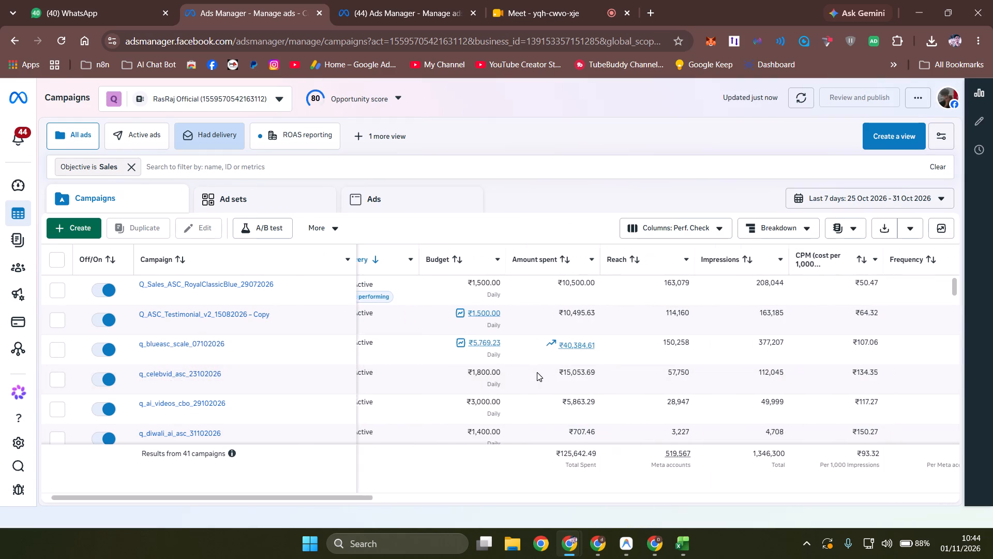
{"action": "scroll", "coordinate": [537, 372], "scroll_direction": "left", "scroll_amount": 5}
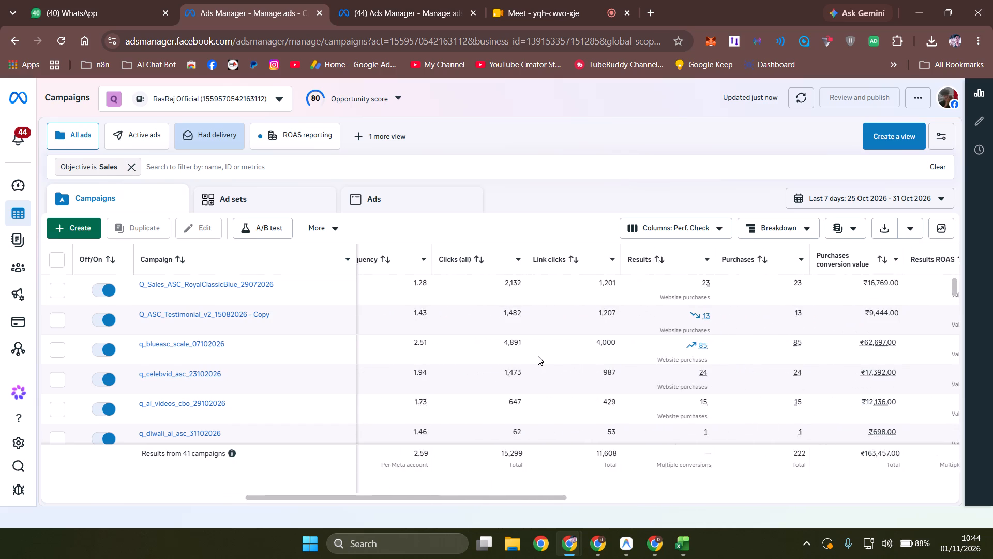
{"action": "scroll", "coordinate": [538, 356], "scroll_direction": "left", "scroll_amount": 3}
{"action": "left_click_drag", "start_coordinate": [572, 331], "coordinate": [389, 379]}
{"action": "scroll", "coordinate": [327, 399], "scroll_direction": "down", "scroll_amount": 1}
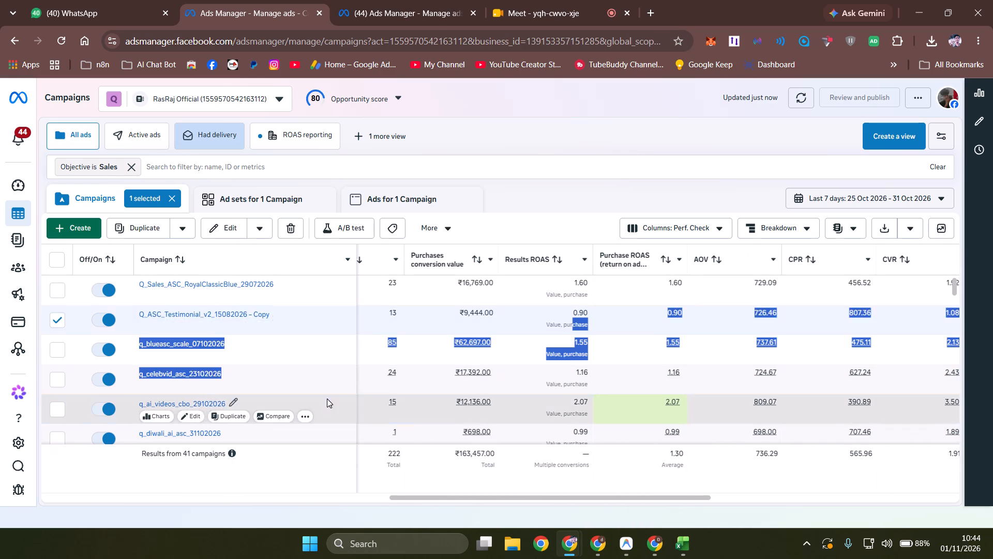
{"action": "scroll", "coordinate": [327, 399], "scroll_direction": "down", "scroll_amount": 2}
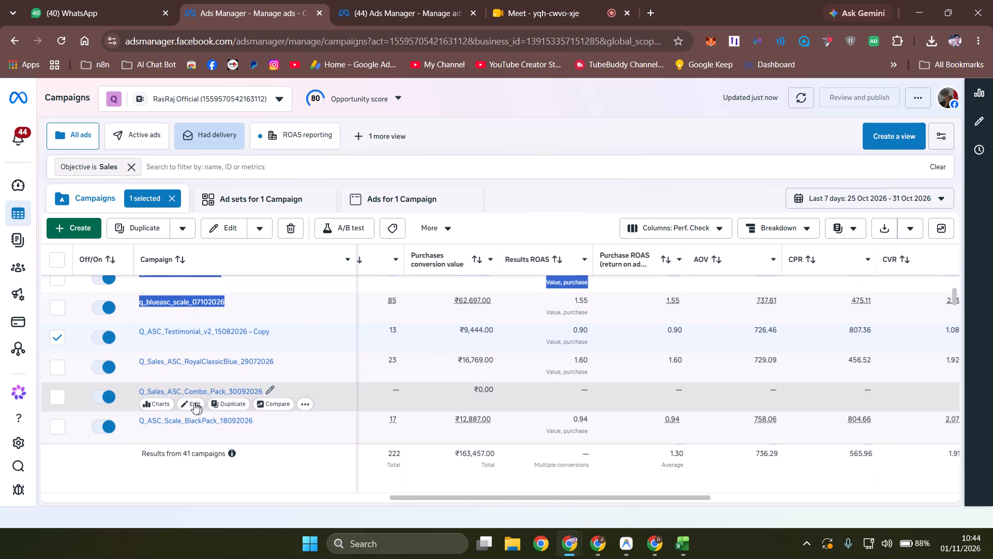
{"action": "scroll", "coordinate": [102, 356], "scroll_direction": "up", "scroll_amount": 6}
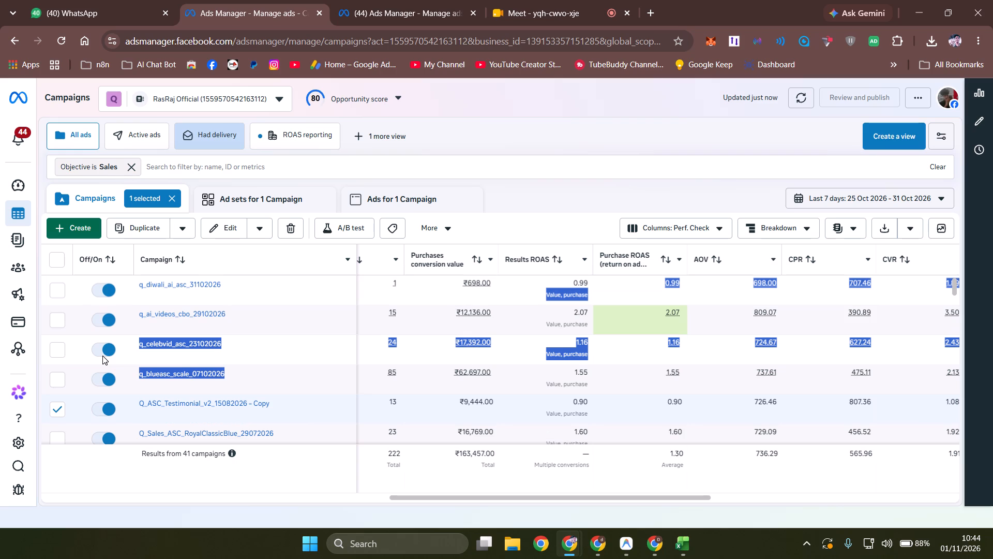
Clear the text highlighting in the campaign table and deselect the Q_ASC_Testimonial_v2_15082026 - Copy campaign.
{"action": "scroll", "coordinate": [102, 356], "scroll_direction": "up", "scroll_amount": 1}
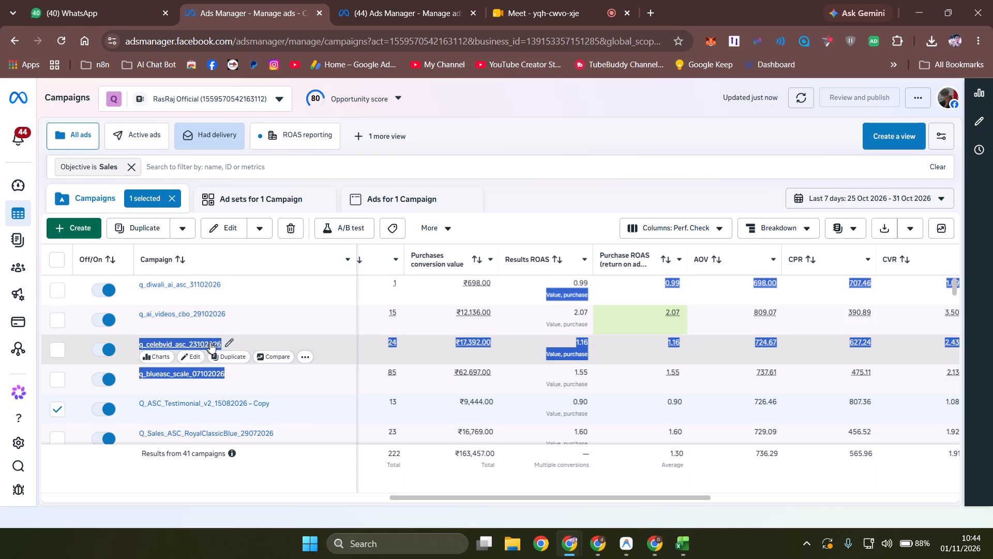
{"action": "left_click", "coordinate": [536, 194]}
{"action": "scroll", "coordinate": [282, 401], "scroll_direction": "down", "scroll_amount": 1}
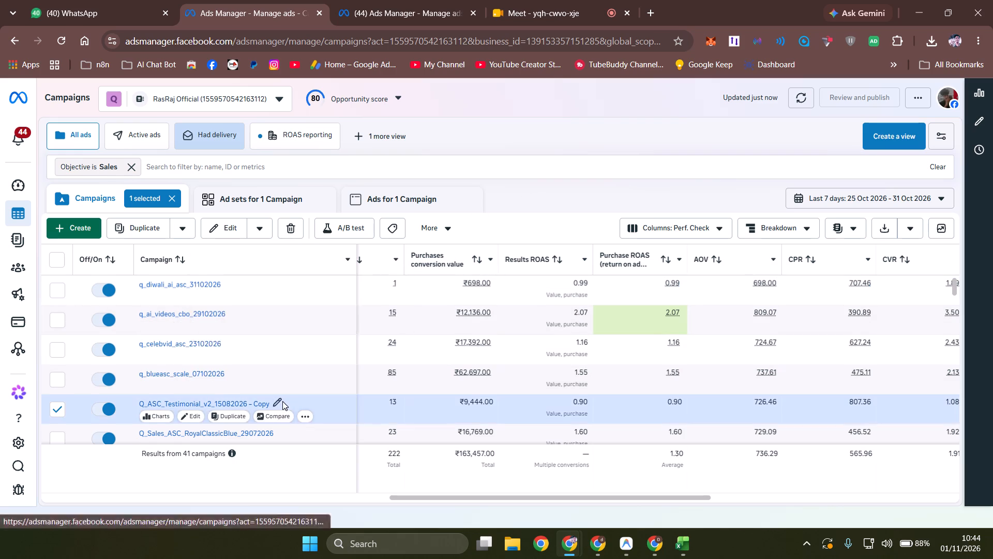
{"action": "scroll", "coordinate": [305, 374], "scroll_direction": "down", "scroll_amount": 1}
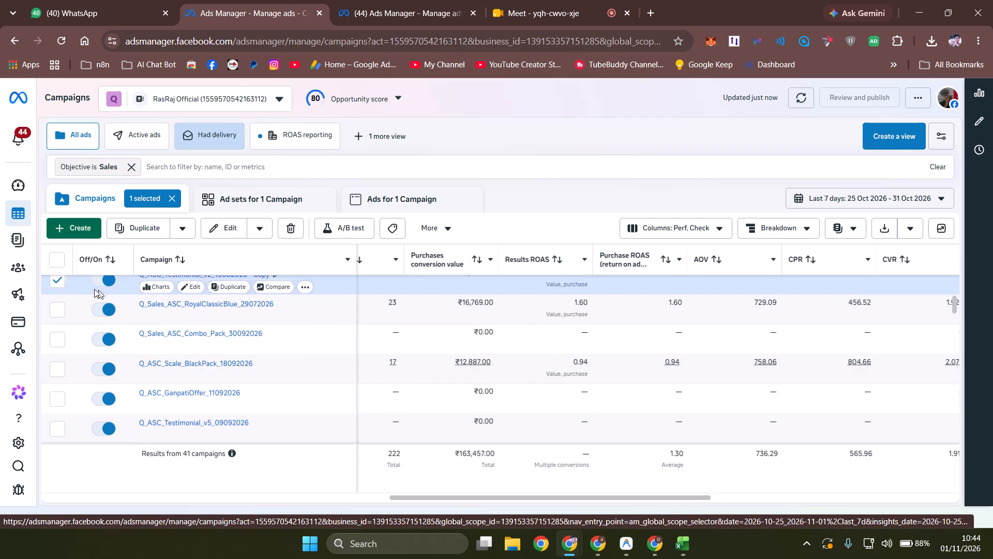
{"action": "left_click", "coordinate": [61, 287]}
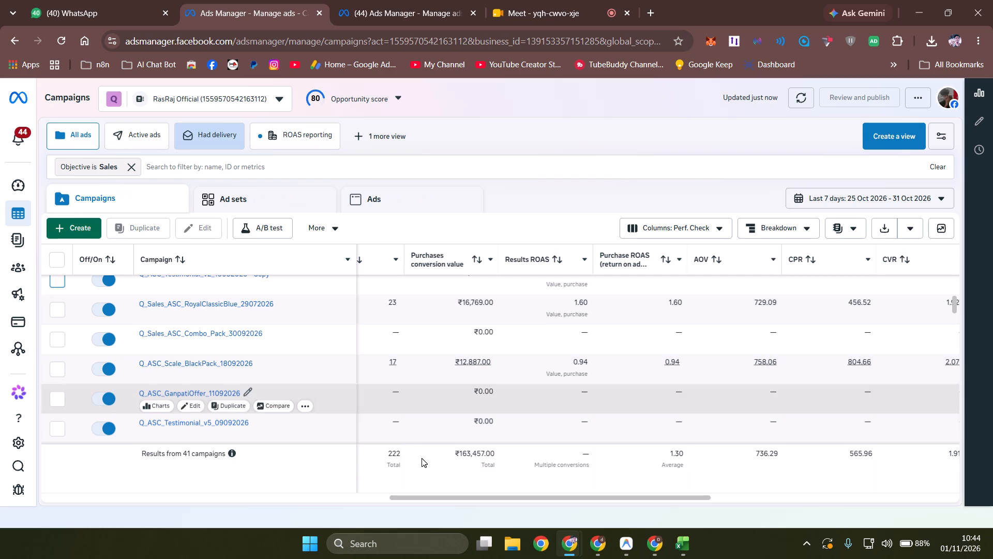
Select the Q_ASC_Scale_BlackPack_18092026 campaign and filter the table to show selected rows only.
{"action": "left_click_drag", "start_coordinate": [515, 497], "coordinate": [505, 497]}
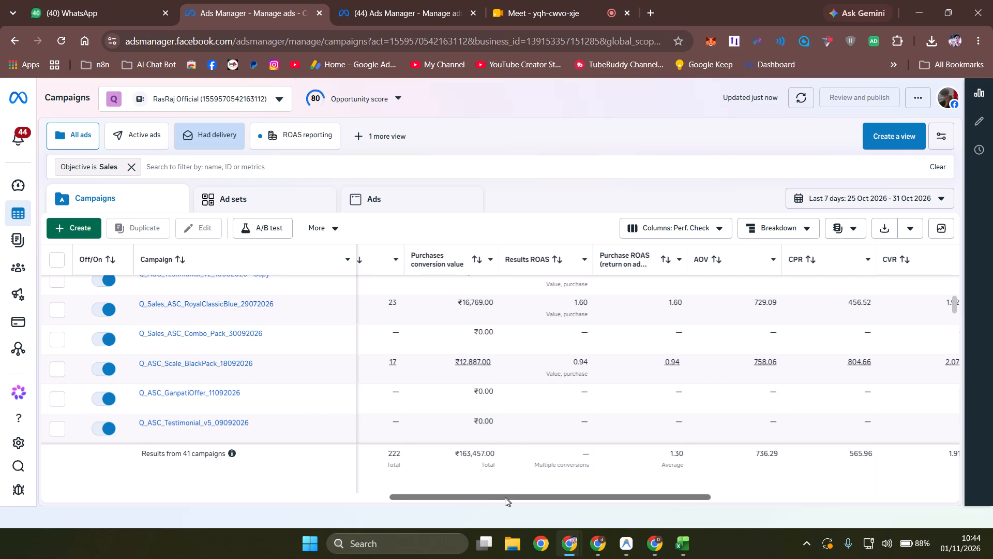
{"action": "left_click_drag", "start_coordinate": [505, 497], "coordinate": [492, 495]}
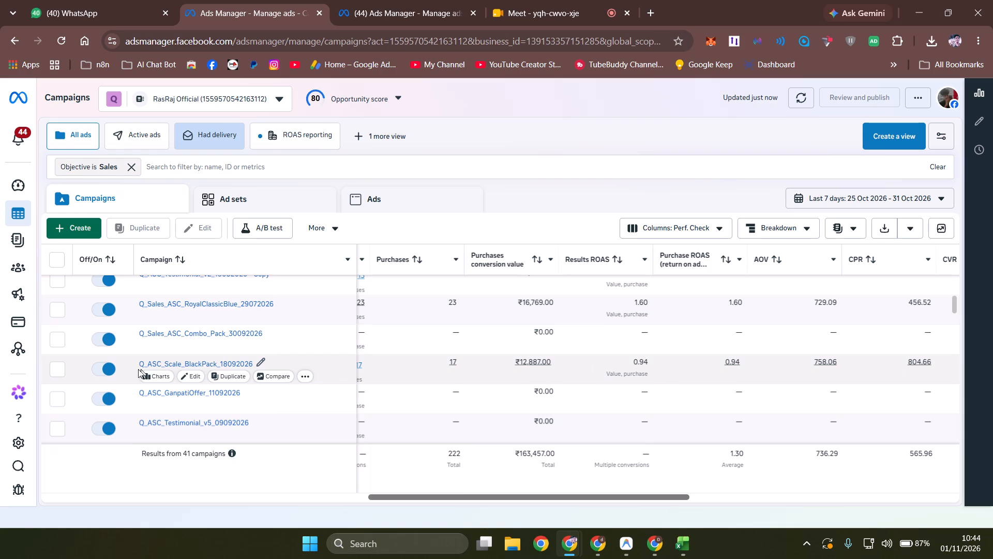
{"action": "left_click", "coordinate": [60, 367]}
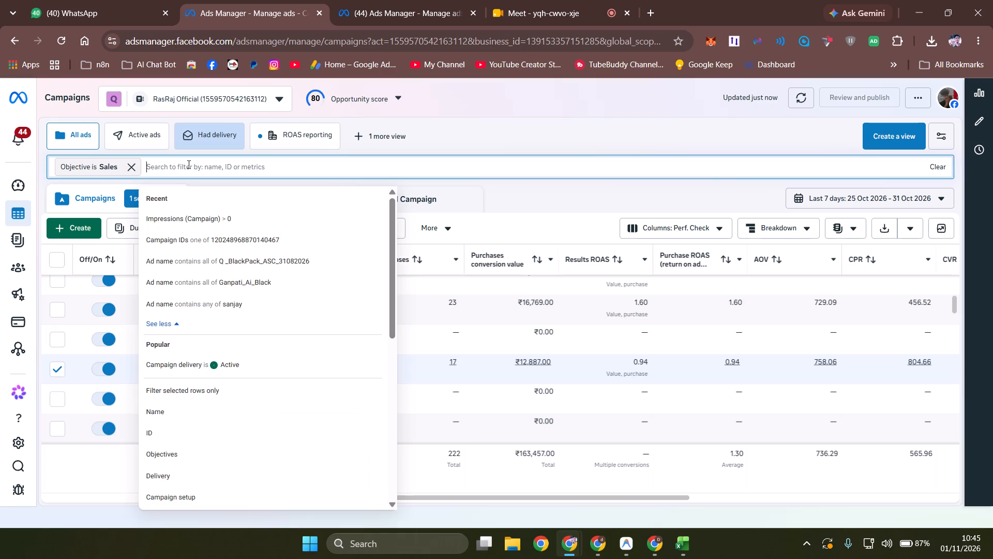
{"action": "left_click", "coordinate": [216, 391]}
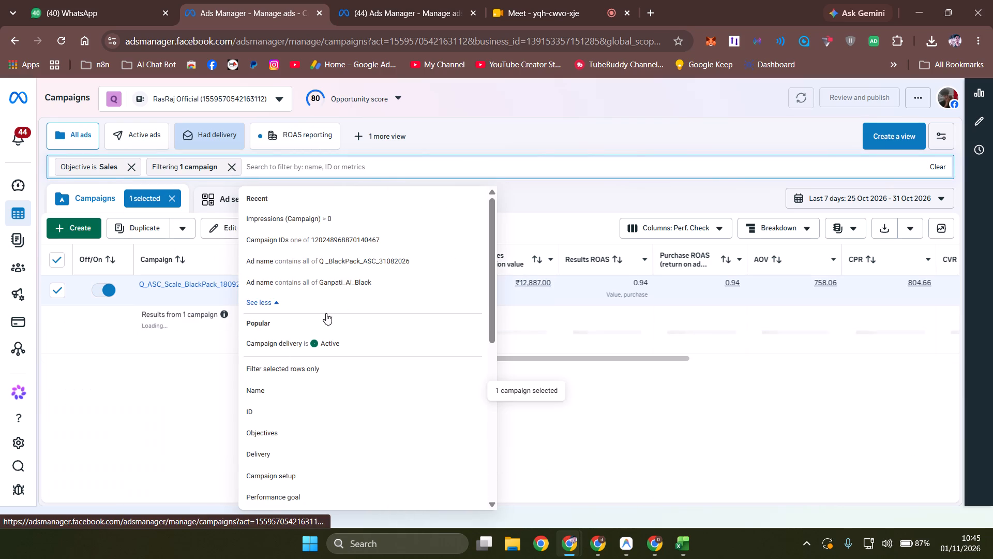
{"action": "left_click", "coordinate": [535, 198]}
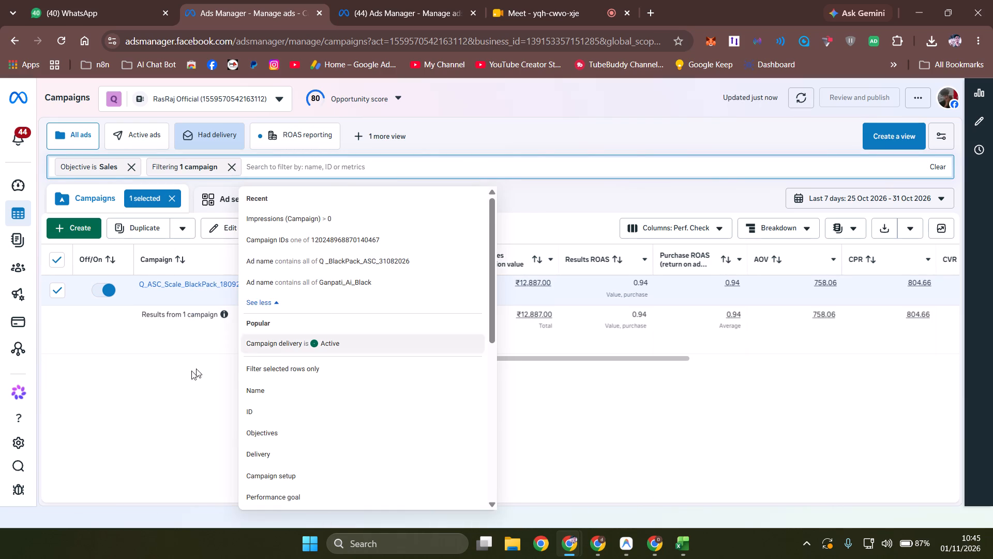
{"action": "left_click", "coordinate": [146, 410]}
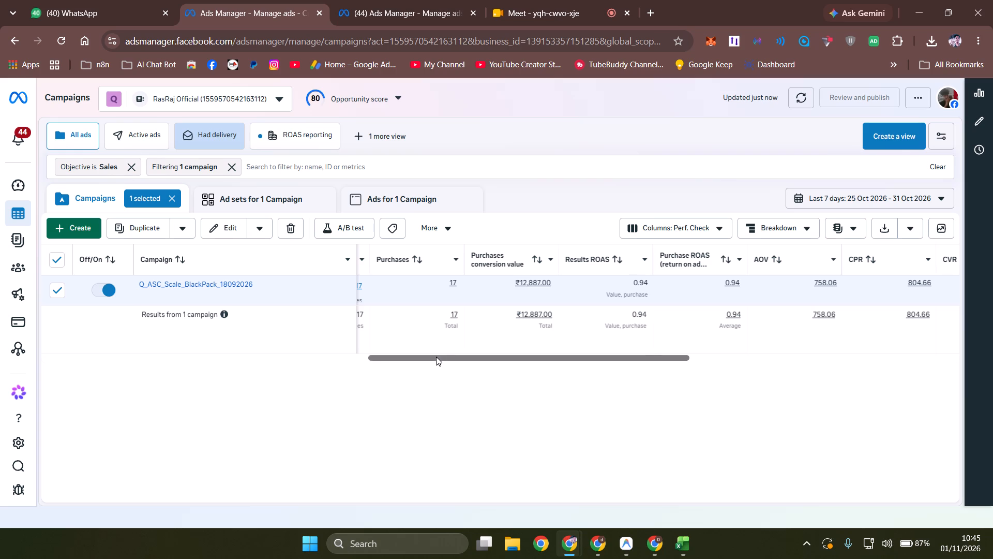
Break down the Q_ASC_Scale_BlackPack_18092026 campaign's results by Gender.
{"action": "left_click", "coordinate": [764, 224]}
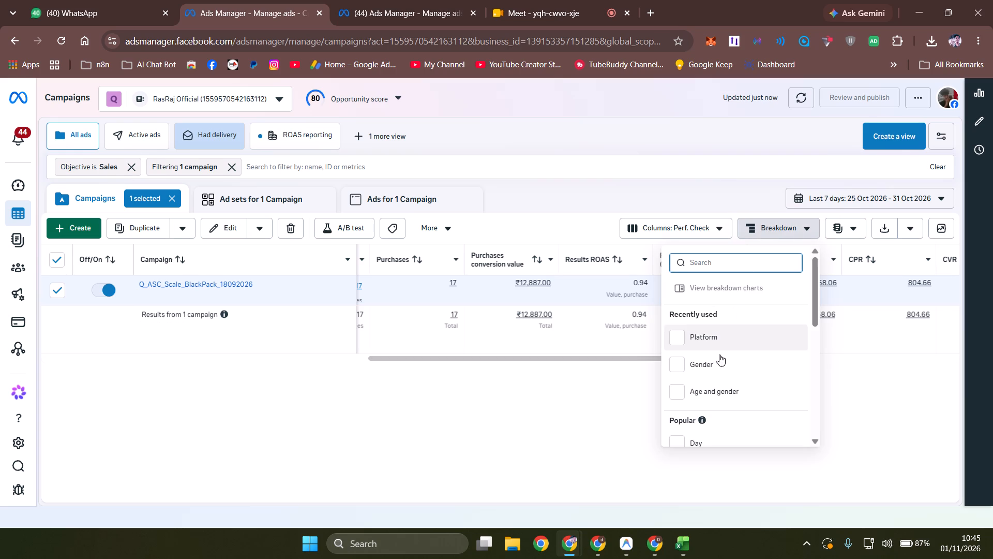
{"action": "left_click", "coordinate": [702, 365]}
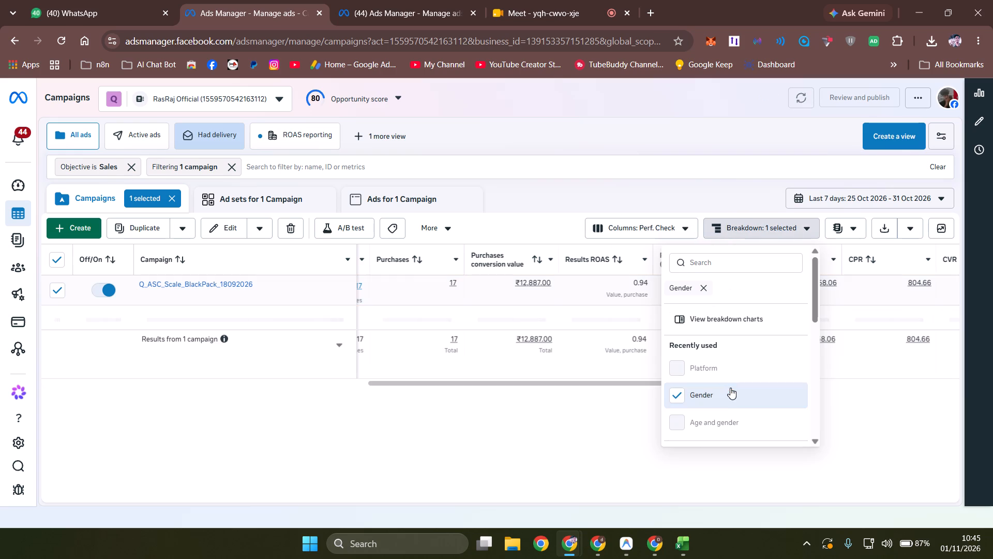
{"action": "left_click", "coordinate": [503, 429]}
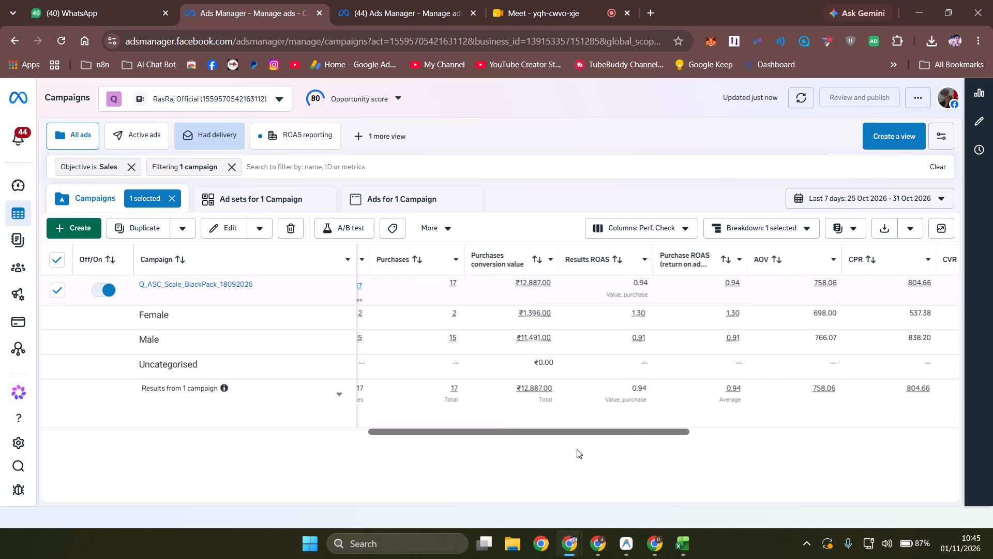
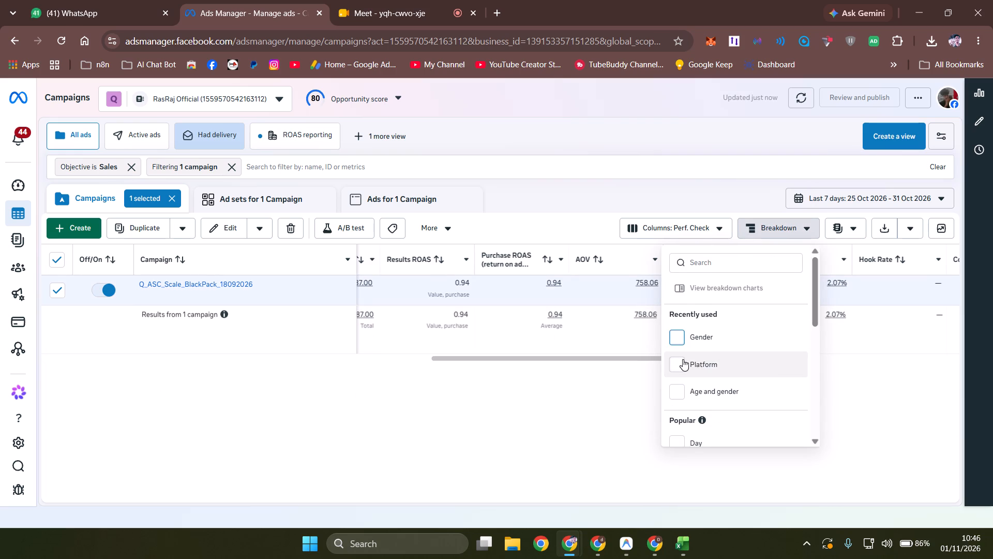
Break down the Q_ASC_Scale_BlackPack_18092026 campaign's results by Platform.
{"action": "left_click", "coordinate": [682, 359]}
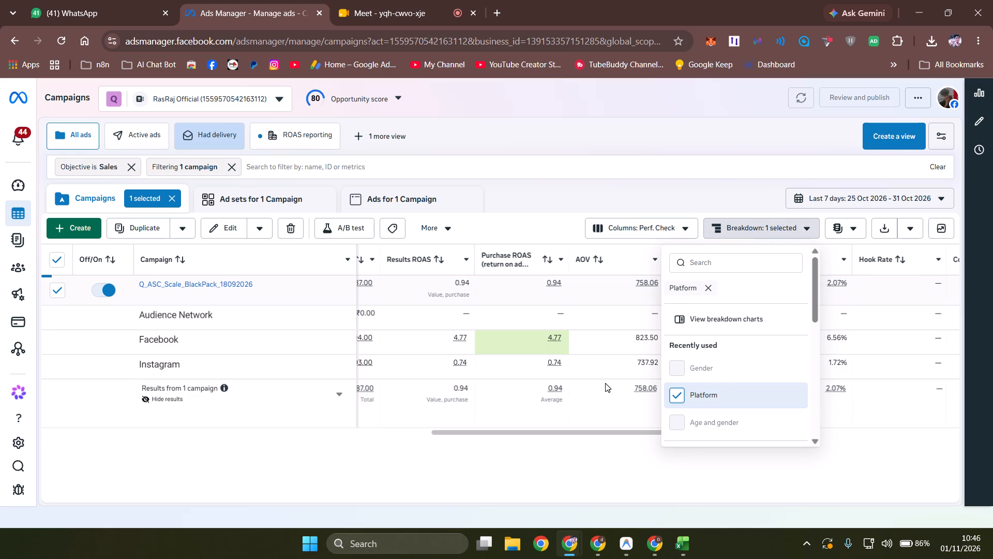
{"action": "left_click", "coordinate": [593, 491]}
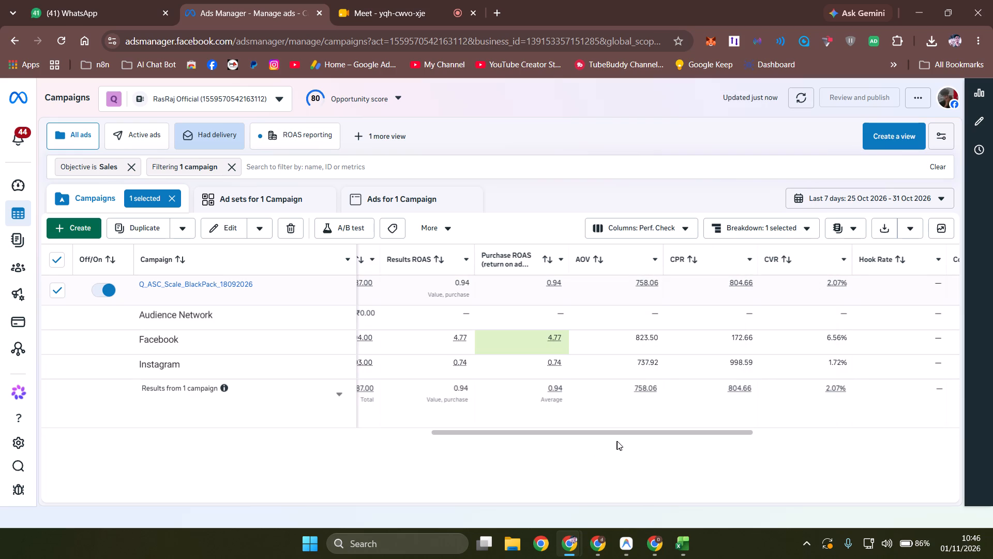
Compare Audience Network, Facebook and Instagram on amount spent, link clicks, purchases, conversion value, ROAS, AOV, CPR and CVR.
{"action": "left_click_drag", "start_coordinate": [630, 434], "coordinate": [519, 434]}
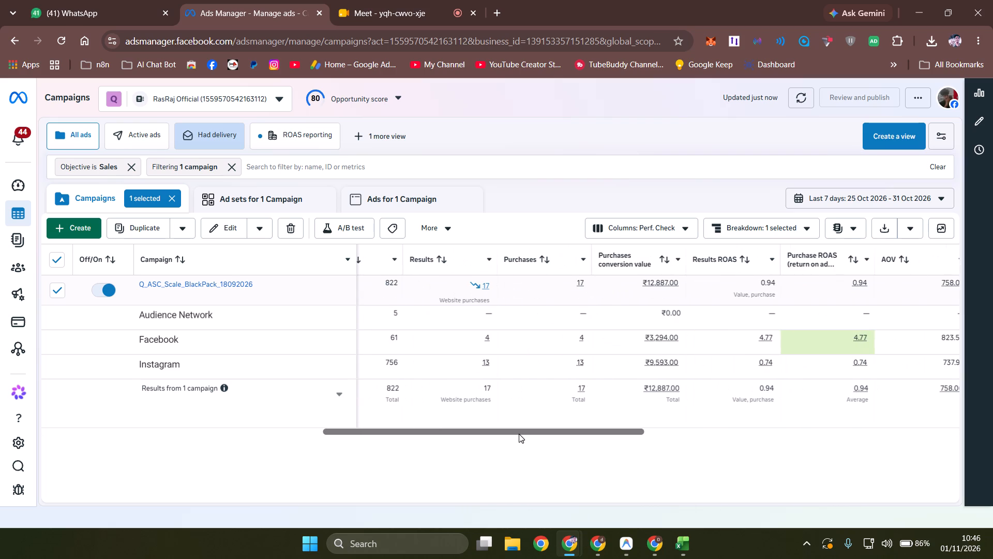
{"action": "left_click_drag", "start_coordinate": [519, 434], "coordinate": [464, 415]}
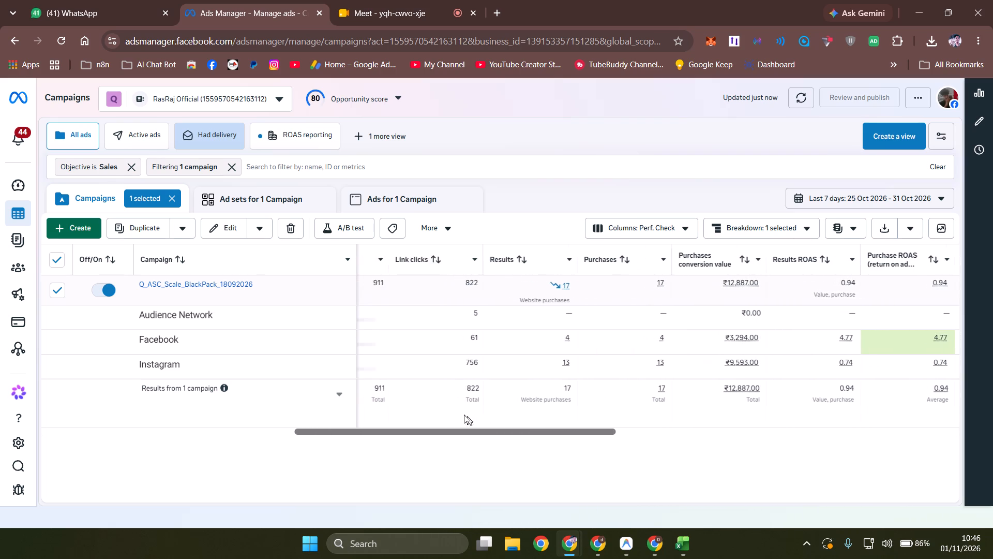
{"action": "left_click_drag", "start_coordinate": [464, 415], "coordinate": [247, 376]}
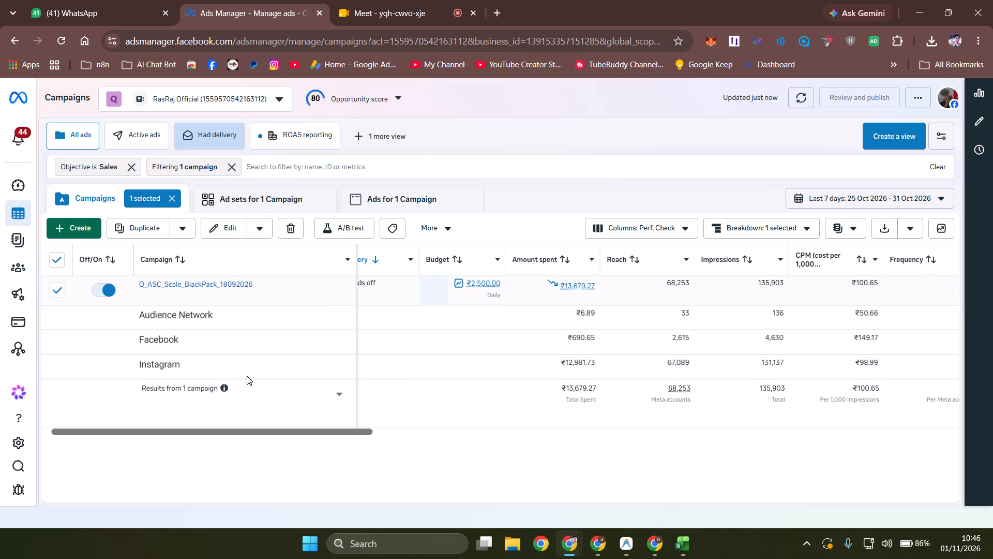
{"action": "left_click_drag", "start_coordinate": [247, 376], "coordinate": [562, 381]}
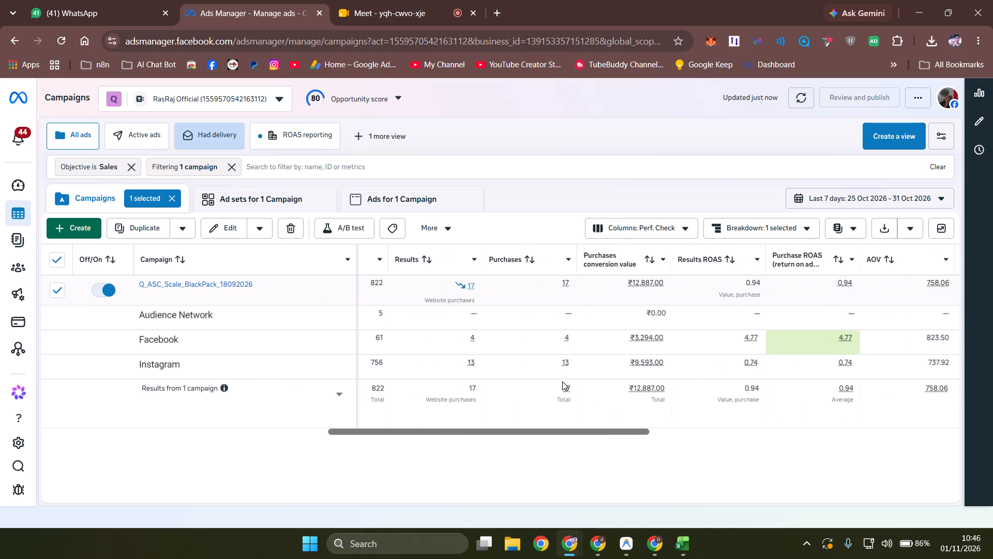
{"action": "left_click_drag", "start_coordinate": [562, 381], "coordinate": [640, 383]}
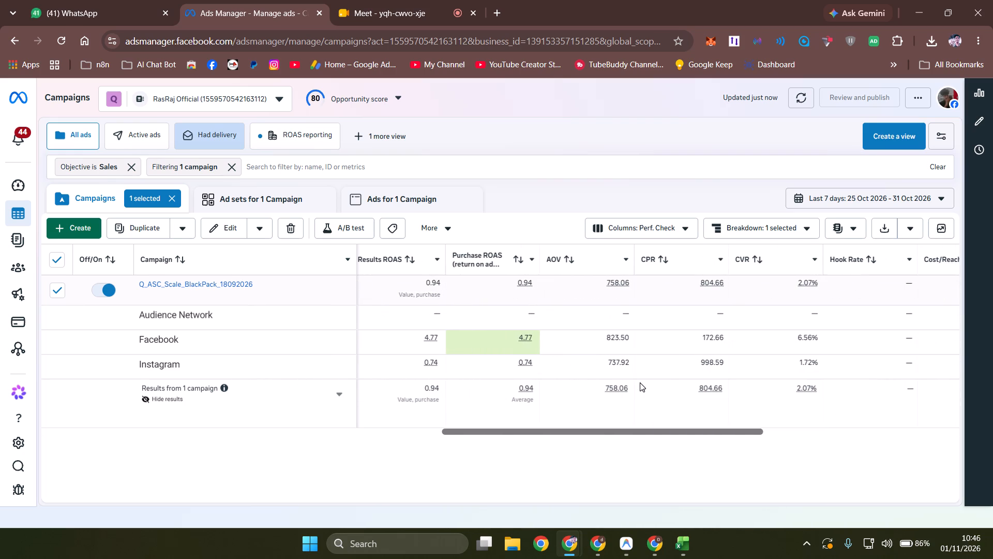
{"action": "left_click_drag", "start_coordinate": [640, 383], "coordinate": [666, 403]}
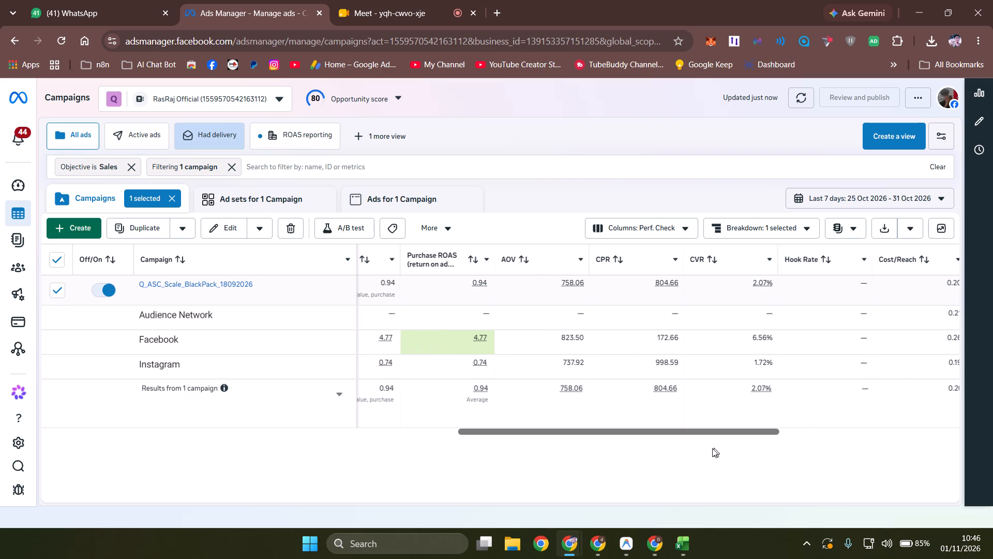
Set the campaign report's date range to 1–30 September 2026.
{"action": "left_click", "coordinate": [850, 197]}
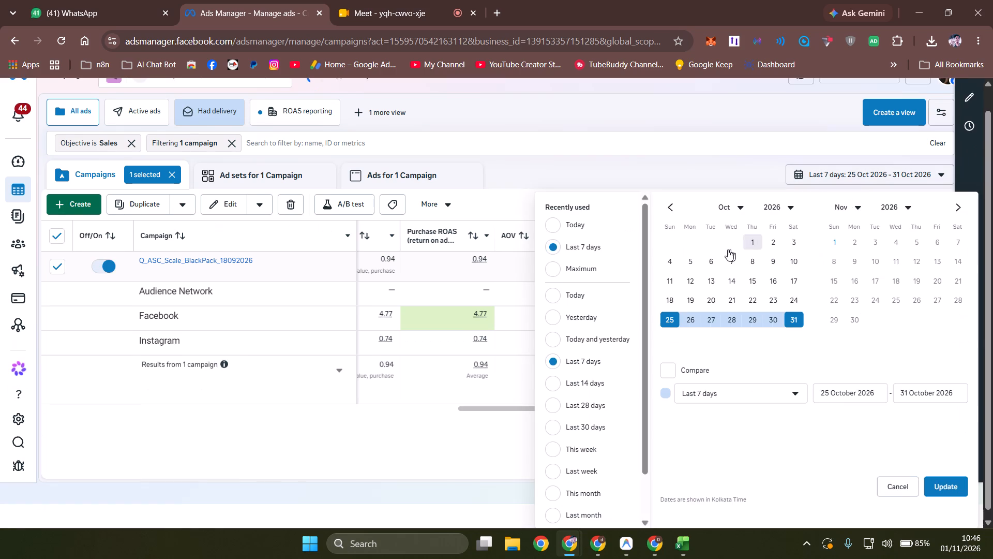
{"action": "left_click", "coordinate": [664, 208]}
{"action": "left_click", "coordinate": [708, 239]}
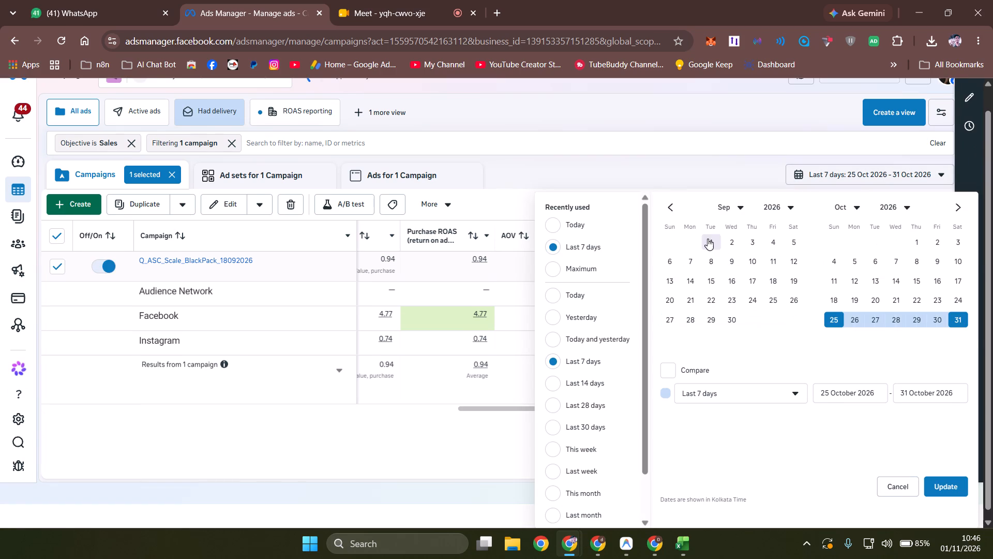
{"action": "left_click", "coordinate": [735, 331]}
{"action": "left_click", "coordinate": [732, 320]}
{"action": "left_click", "coordinate": [947, 488]}
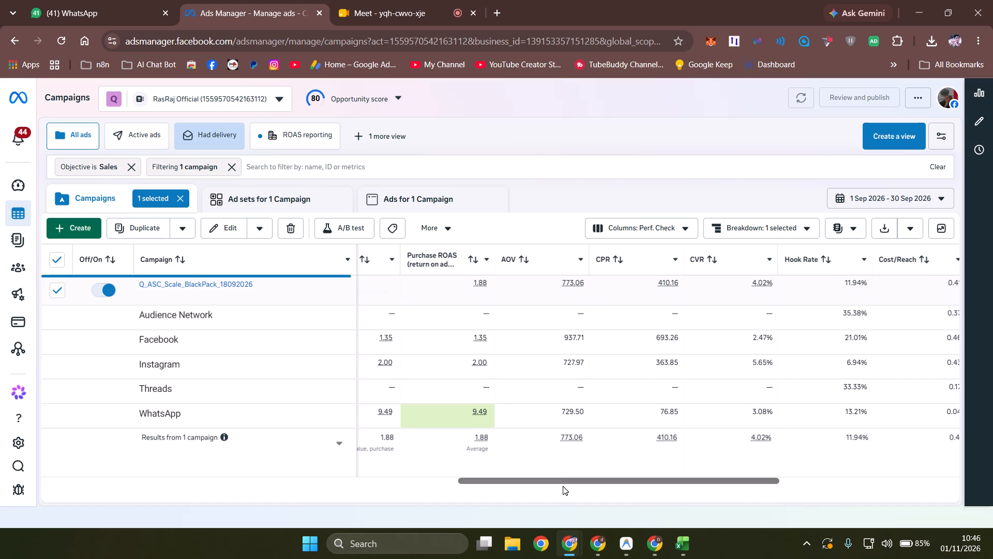
Examine the campaign's September purchases, conversion value, ROAS, AOV, CPR and CVR for each platform.
{"action": "left_click_drag", "start_coordinate": [567, 483], "coordinate": [553, 481]}
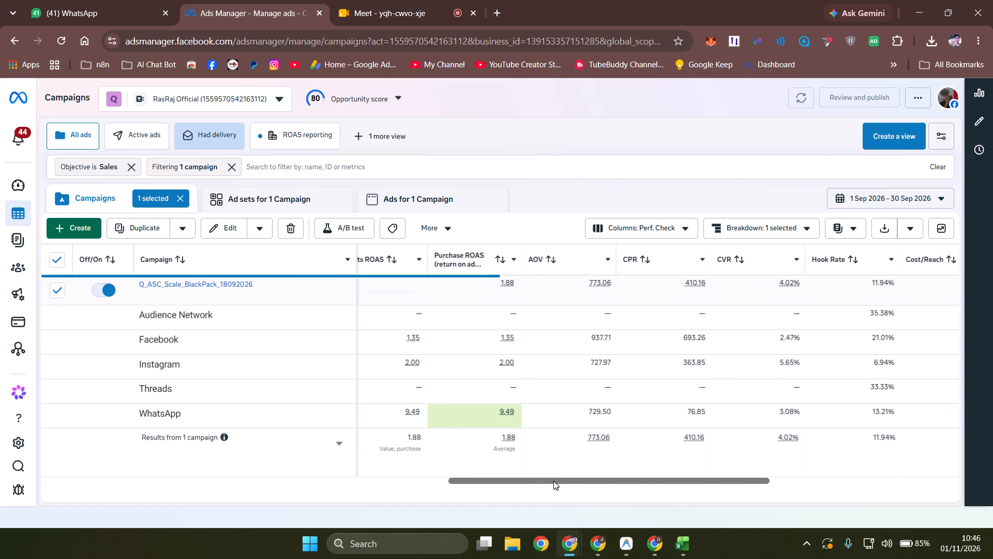
{"action": "left_click_drag", "start_coordinate": [553, 481], "coordinate": [550, 481]}
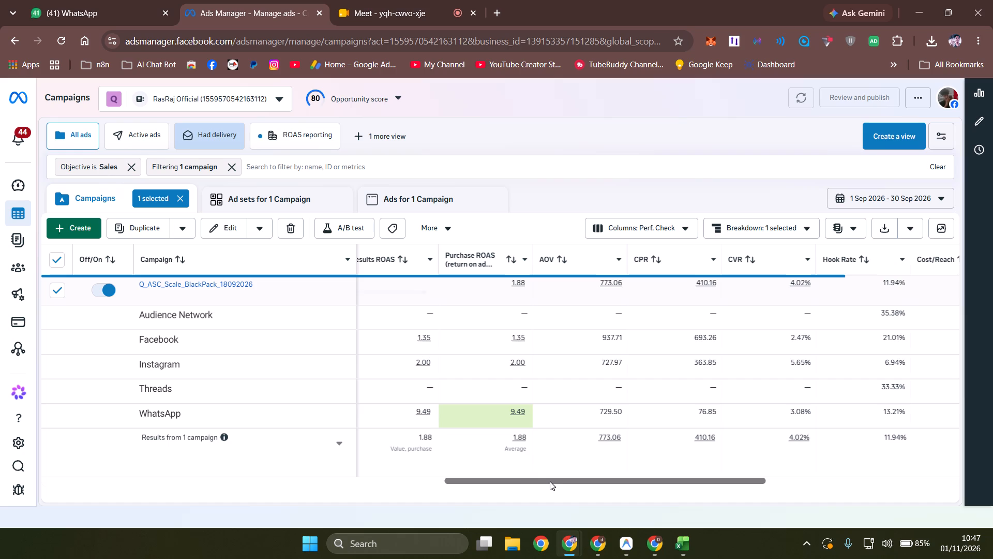
{"action": "left_click_drag", "start_coordinate": [550, 481], "coordinate": [507, 480]}
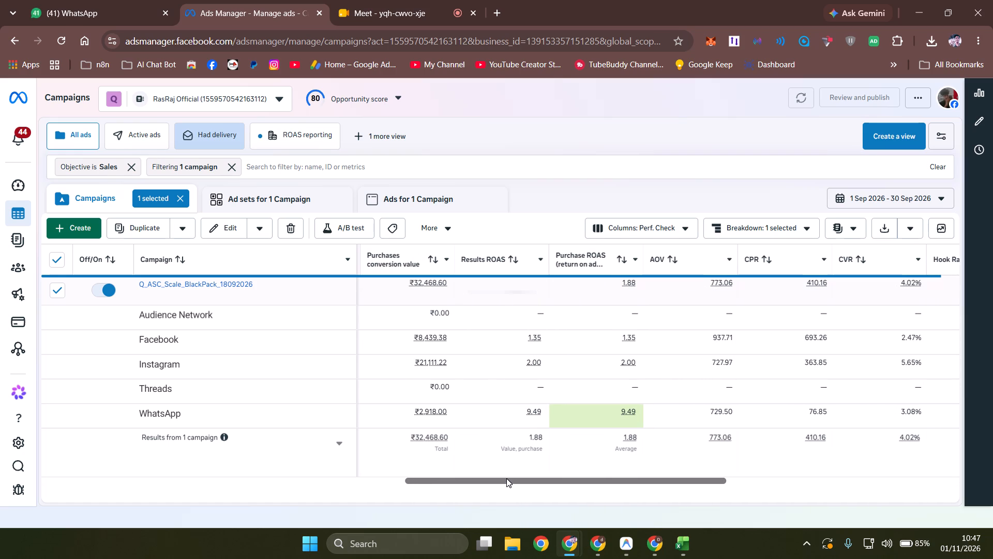
{"action": "left_click_drag", "start_coordinate": [522, 480], "coordinate": [452, 479]}
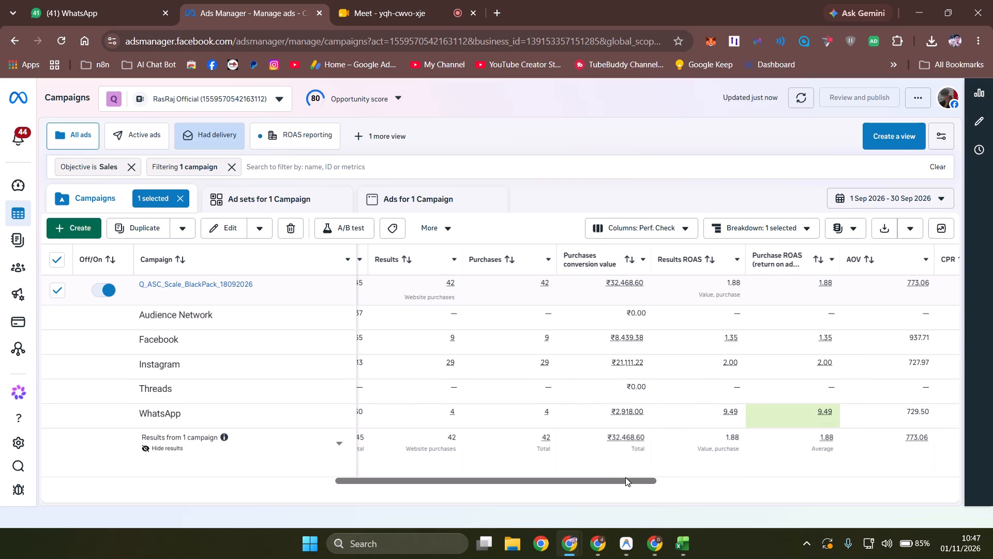
{"action": "left_click_drag", "start_coordinate": [627, 477], "coordinate": [606, 478]}
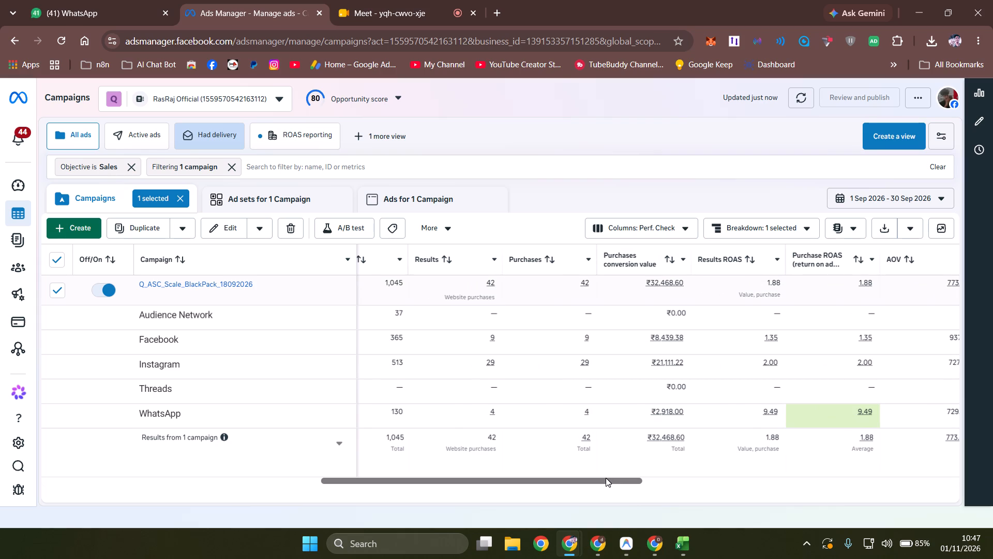
{"action": "left_click_drag", "start_coordinate": [606, 478], "coordinate": [658, 466]}
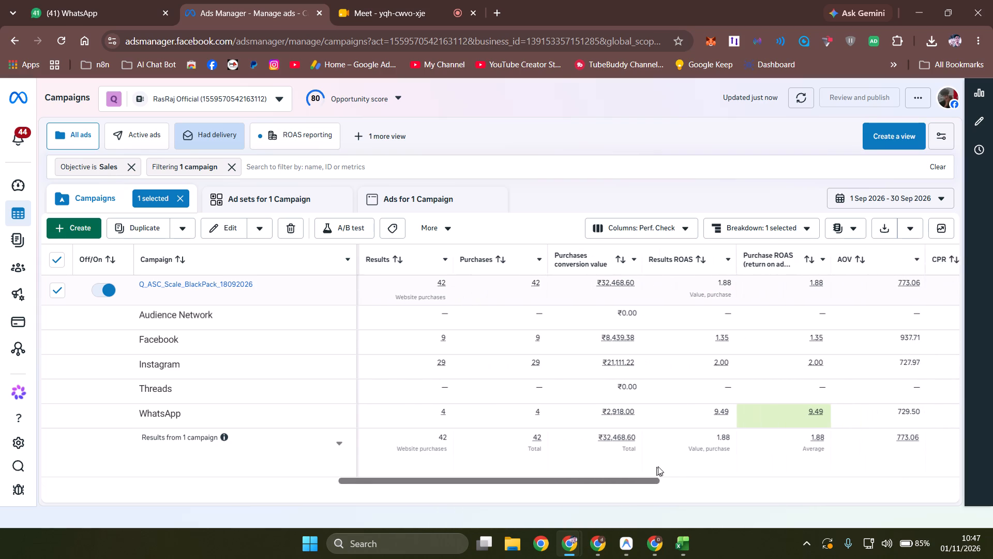
{"action": "left_click_drag", "start_coordinate": [658, 466], "coordinate": [741, 466]}
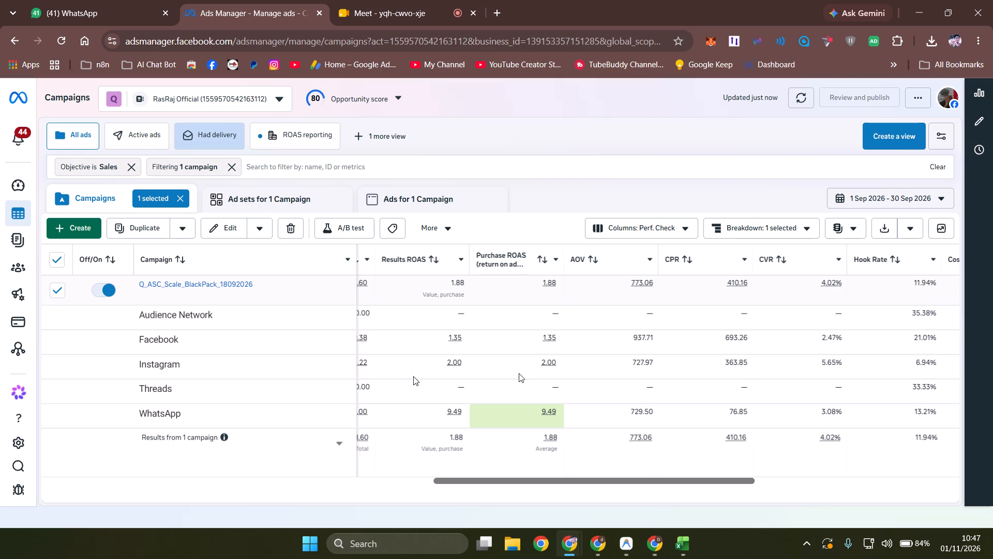
Open the ads of the Q_ASC_Scale_BlackPack_18092026 campaign, collapse the breakdown summaries and review each ad's September results by platform.
{"action": "left_click", "coordinate": [394, 203]}
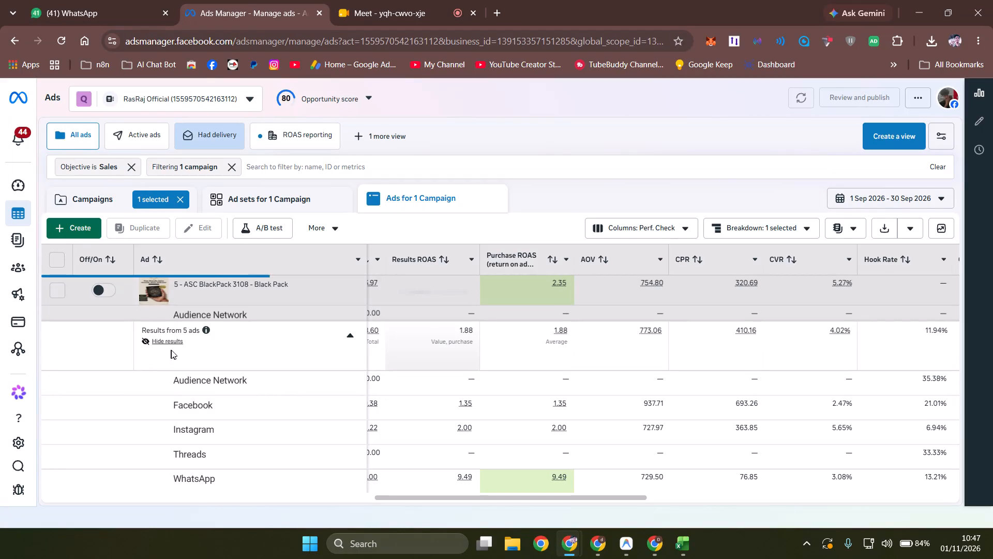
{"action": "left_click", "coordinate": [340, 332]}
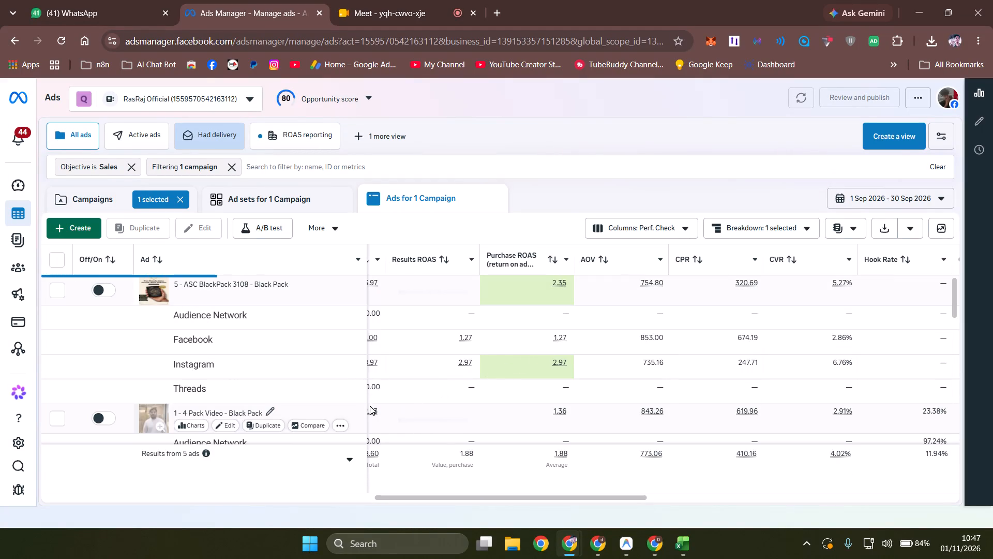
{"action": "scroll", "coordinate": [493, 394], "scroll_direction": "down", "scroll_amount": 1}
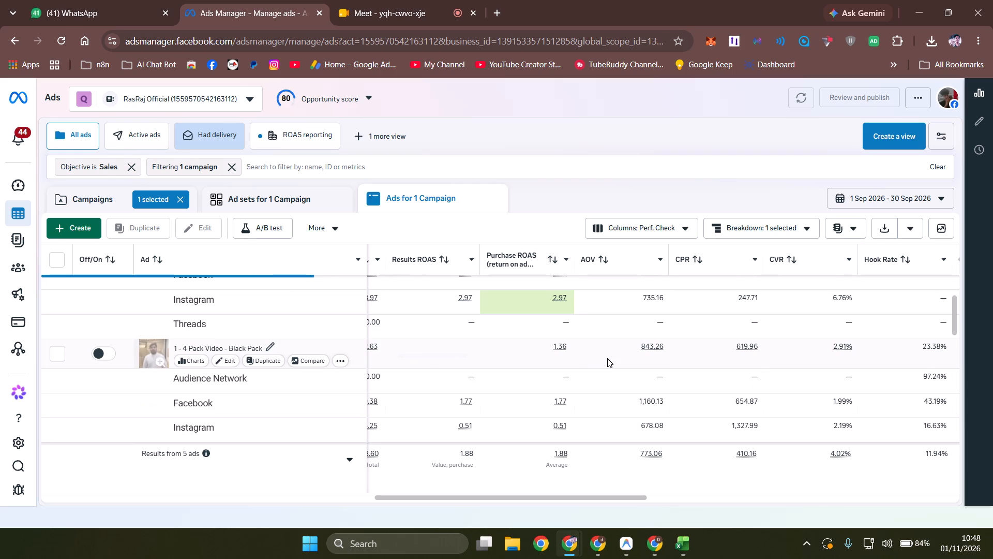
{"action": "scroll", "coordinate": [607, 358], "scroll_direction": "down", "scroll_amount": 1}
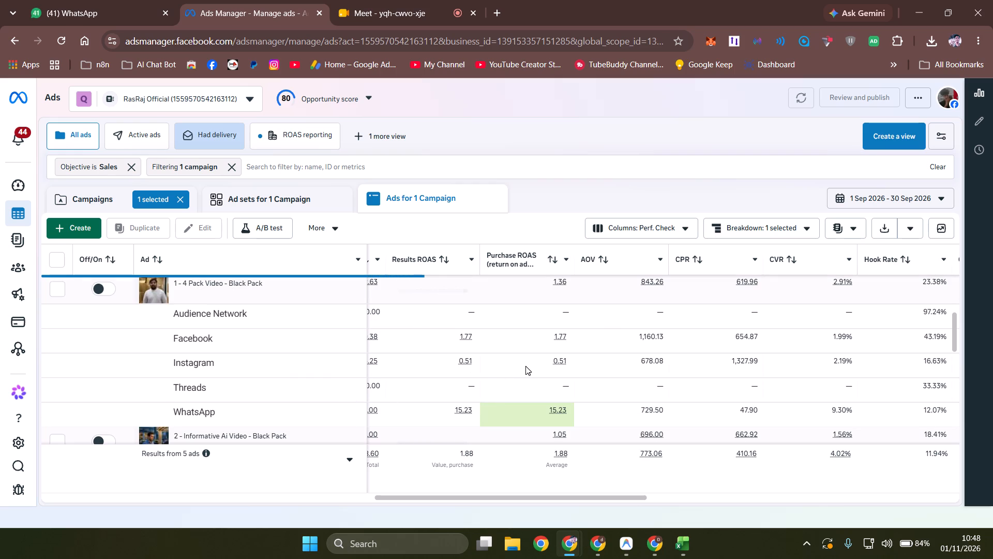
Remove the Platform breakdown from the ads report so each ad has a single row.
{"action": "scroll", "coordinate": [525, 366], "scroll_direction": "down", "scroll_amount": 2}
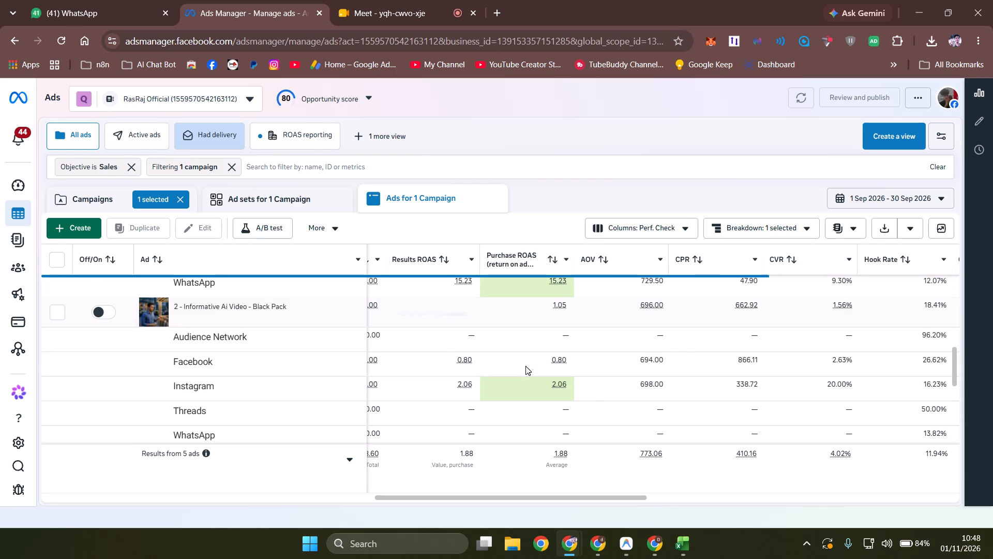
{"action": "left_click", "coordinate": [803, 229]}
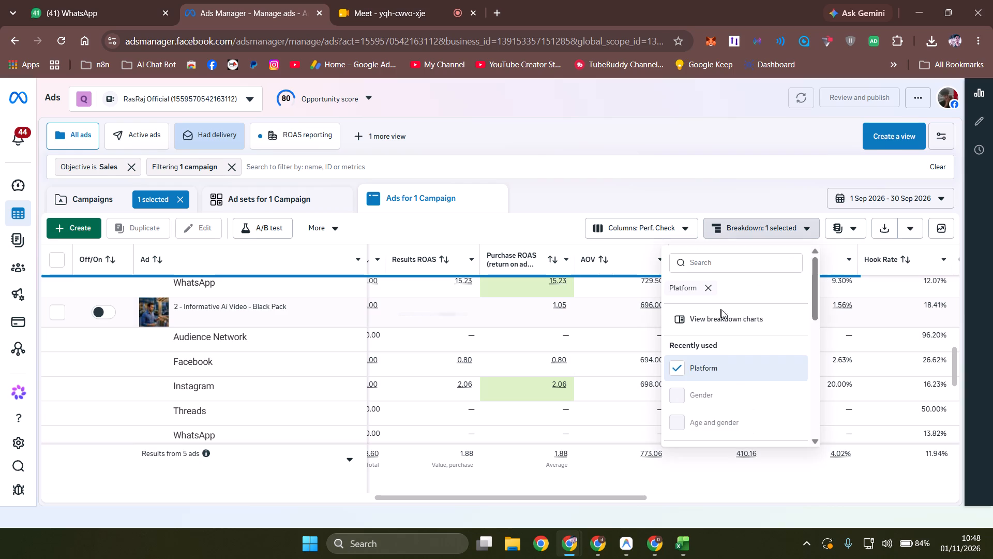
{"action": "left_click", "coordinate": [683, 370]}
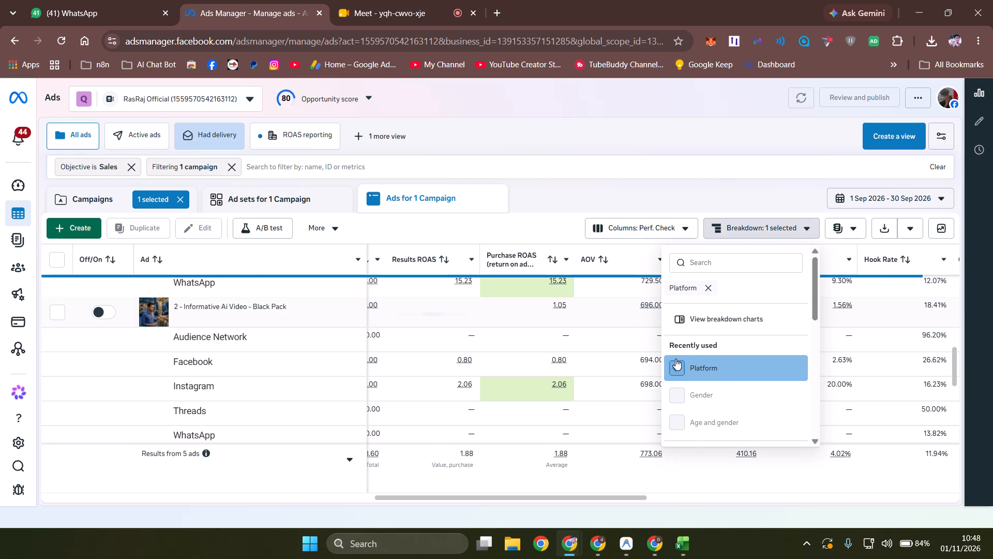
{"action": "left_click", "coordinate": [648, 204]}
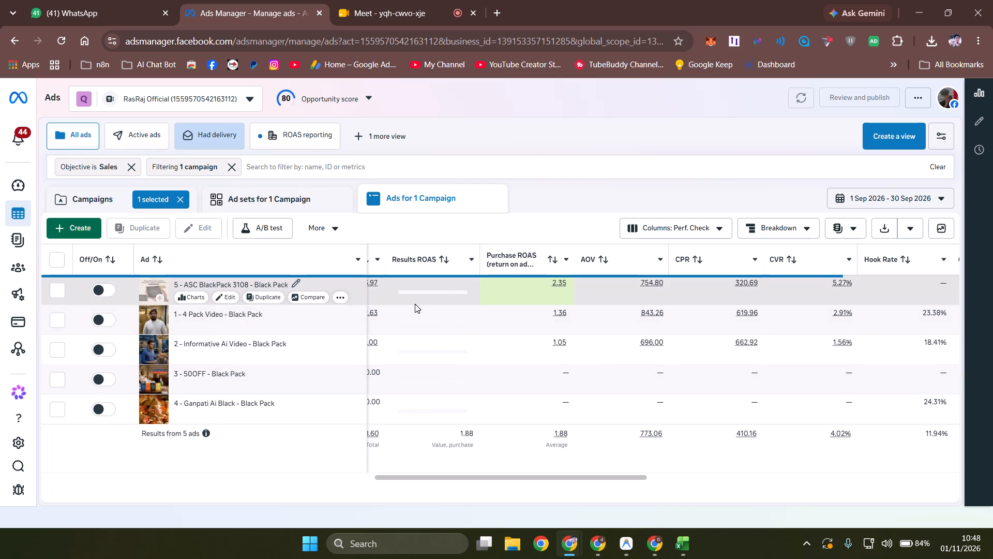
Set the ads report's date range to 1–15 October 2026.
{"action": "left_click", "coordinate": [840, 201]}
{"action": "left_click", "coordinate": [915, 241]}
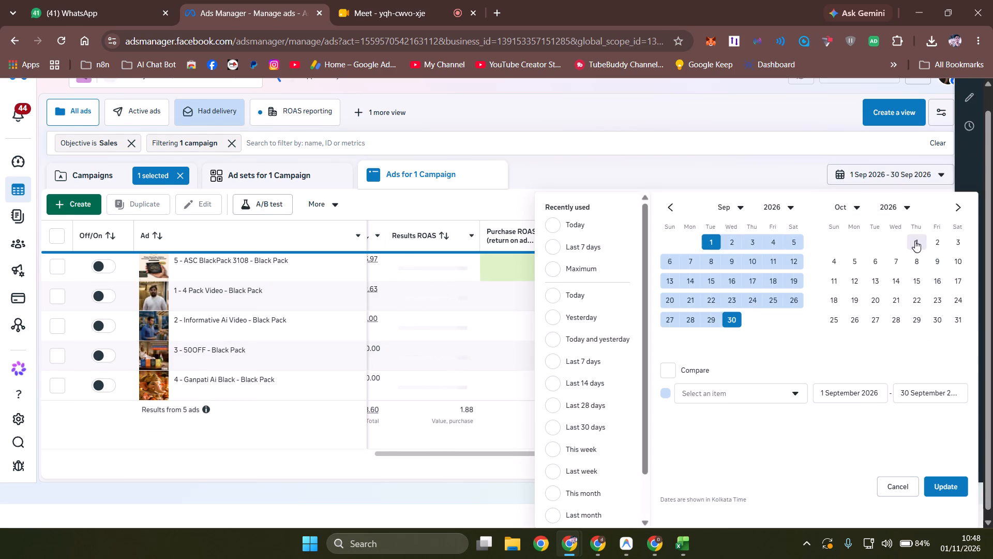
{"action": "left_click", "coordinate": [757, 284]}
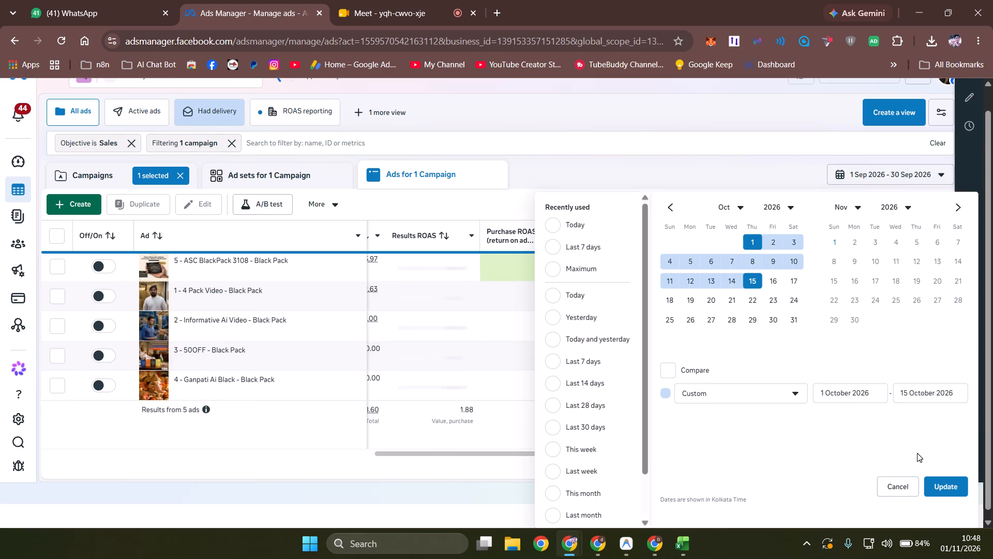
{"action": "left_click", "coordinate": [942, 488]}
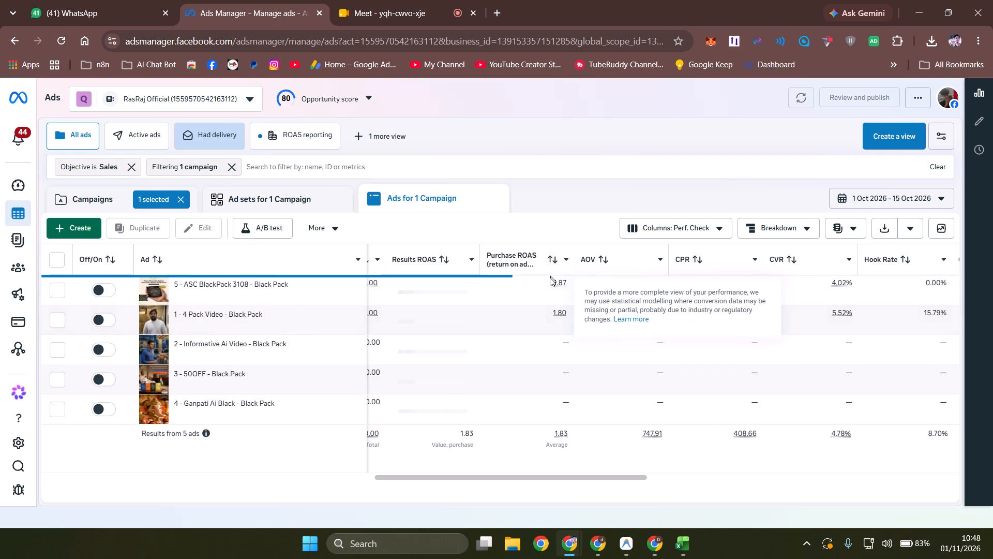
Open the ads report's date range for editing.
{"action": "left_click", "coordinate": [875, 199]}
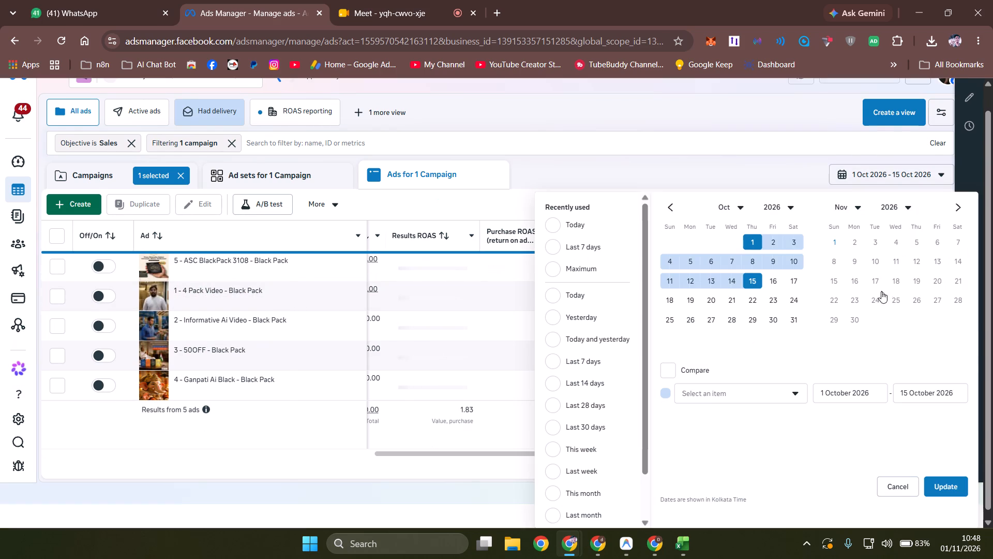
Set the ads report's date range to 16–24 October 2026.
{"action": "left_click", "coordinate": [768, 280]}
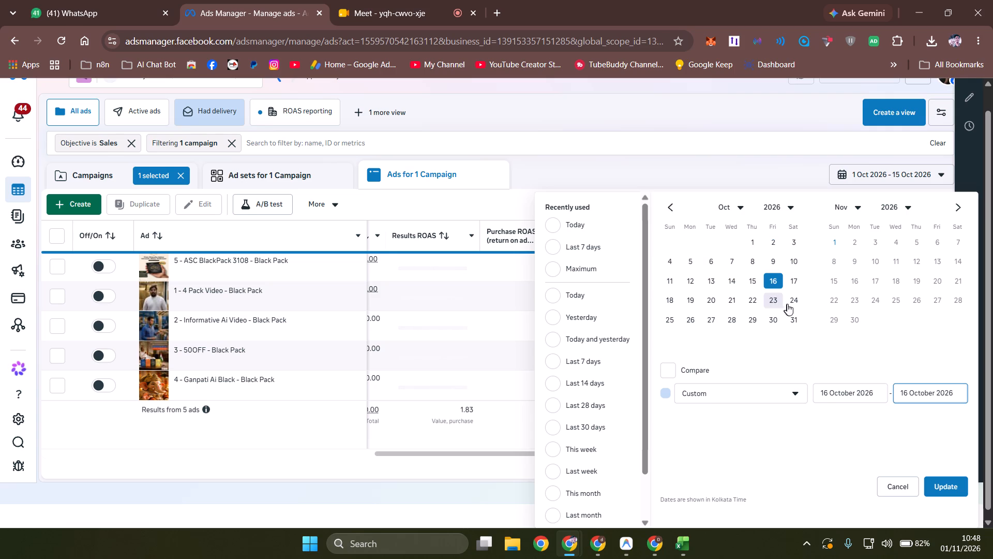
{"action": "left_click", "coordinate": [795, 302]}
{"action": "left_click", "coordinate": [941, 489]}
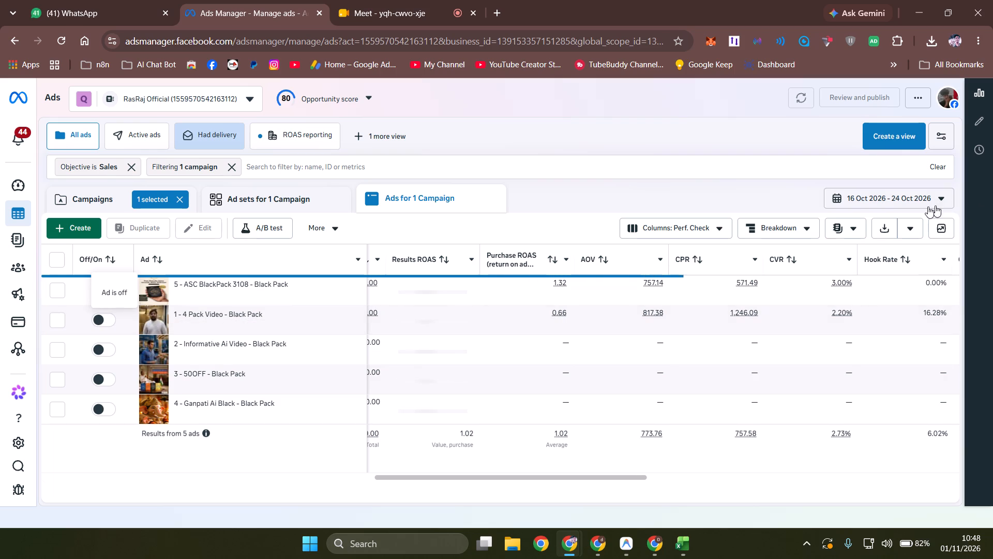
Set the ads report's date range to 25–31 October 2026.
{"action": "left_click", "coordinate": [882, 203]}
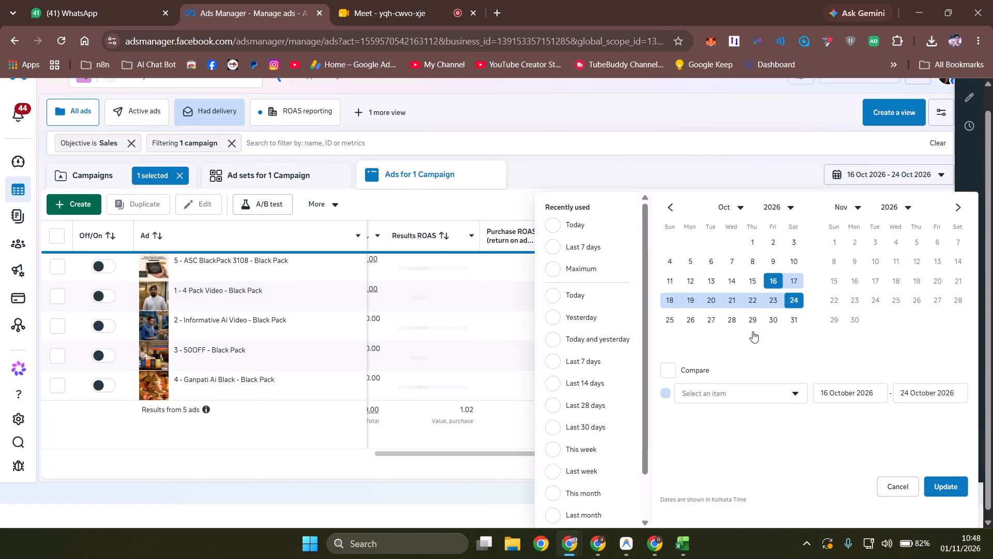
{"action": "left_click", "coordinate": [664, 316]}
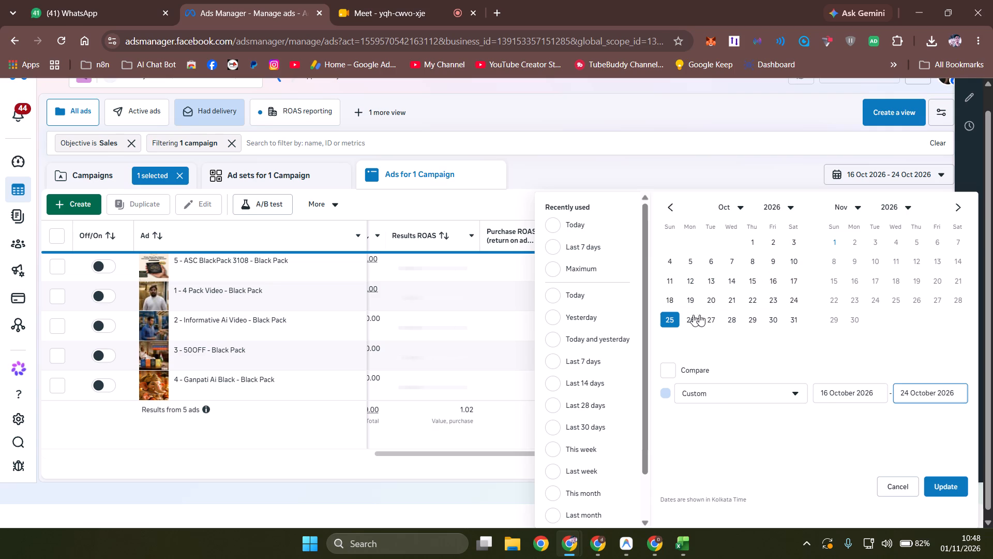
{"action": "left_click", "coordinate": [795, 319]}
{"action": "left_click", "coordinate": [946, 487]}
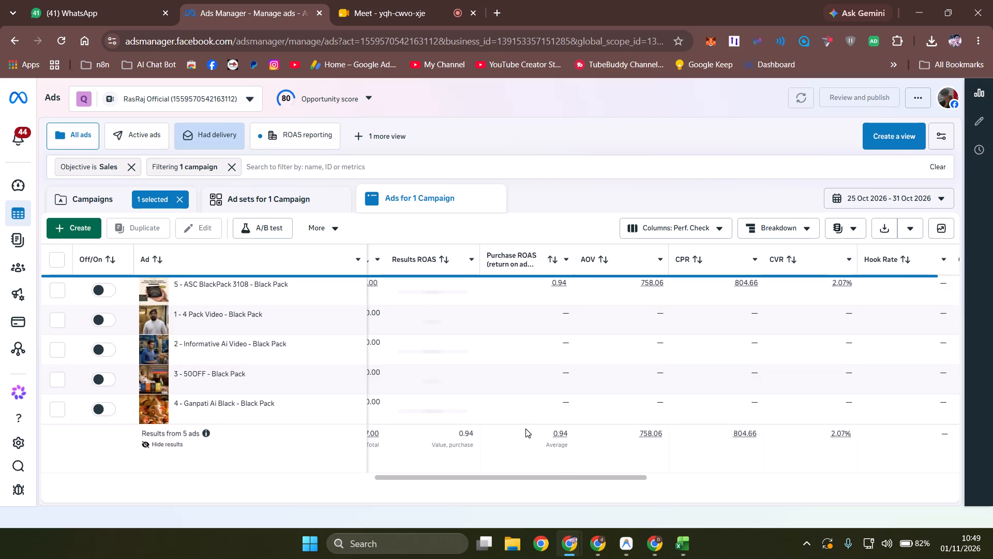
Examine the ads' purchases, conversion value and ROAS, and look through the preview of the 5 - ASC BlackPack 3108 - Black Pack ad.
{"action": "left_click_drag", "start_coordinate": [559, 475], "coordinate": [511, 471]}
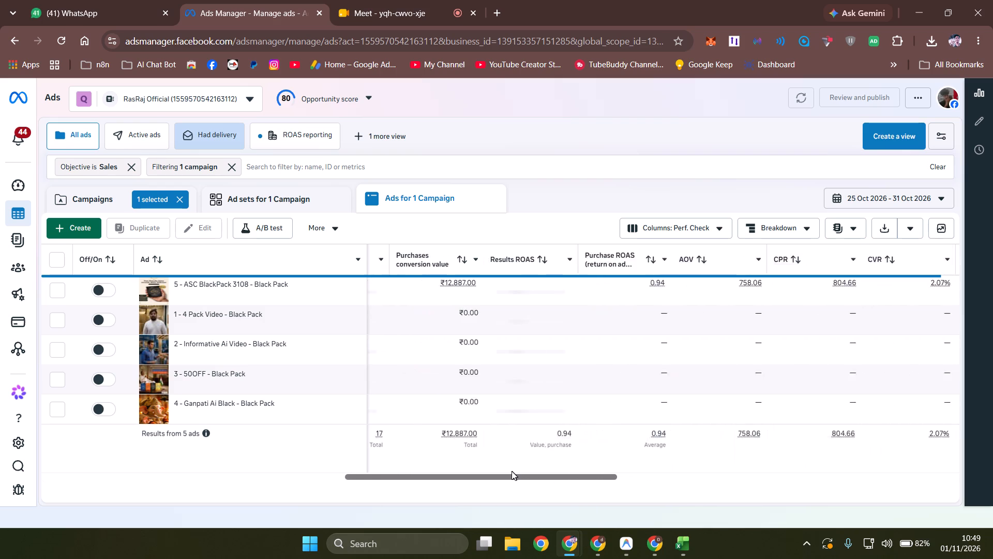
{"action": "left_click_drag", "start_coordinate": [511, 471], "coordinate": [489, 466]}
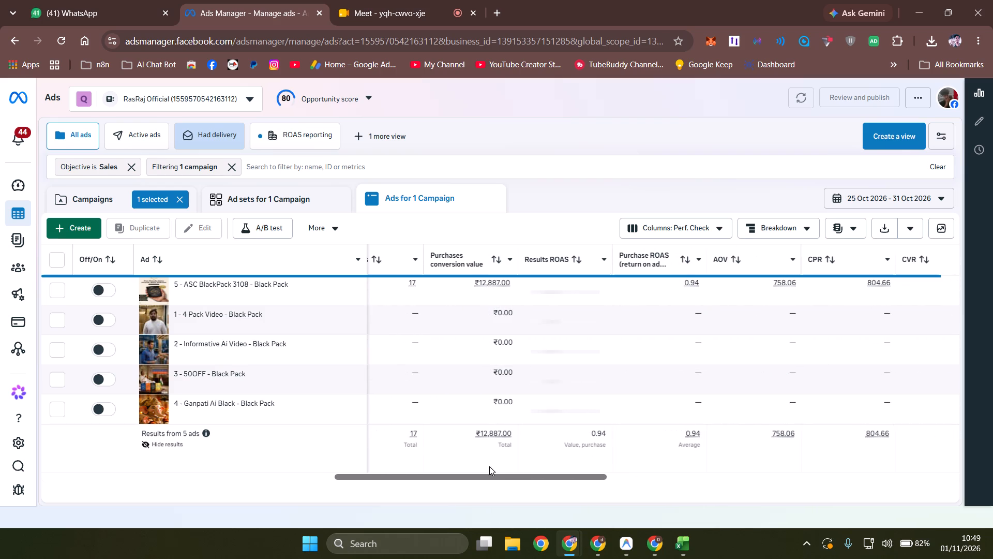
{"action": "left_click_drag", "start_coordinate": [489, 466], "coordinate": [469, 462]}
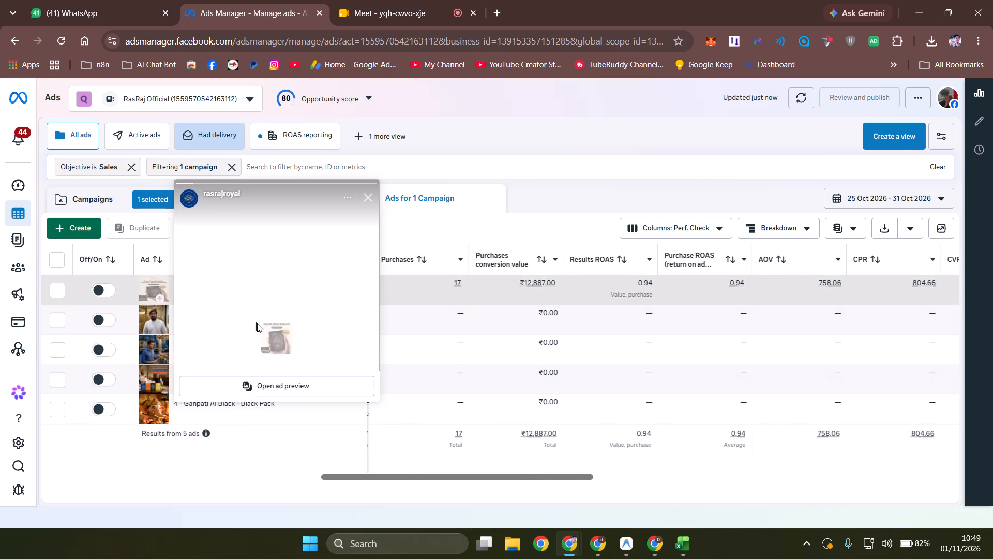
{"action": "scroll", "coordinate": [319, 299], "scroll_direction": "down", "scroll_amount": 2}
{"action": "scroll", "coordinate": [319, 298], "scroll_direction": "up", "scroll_amount": 3}
{"action": "scroll", "coordinate": [319, 298], "scroll_direction": "down", "scroll_amount": 3}
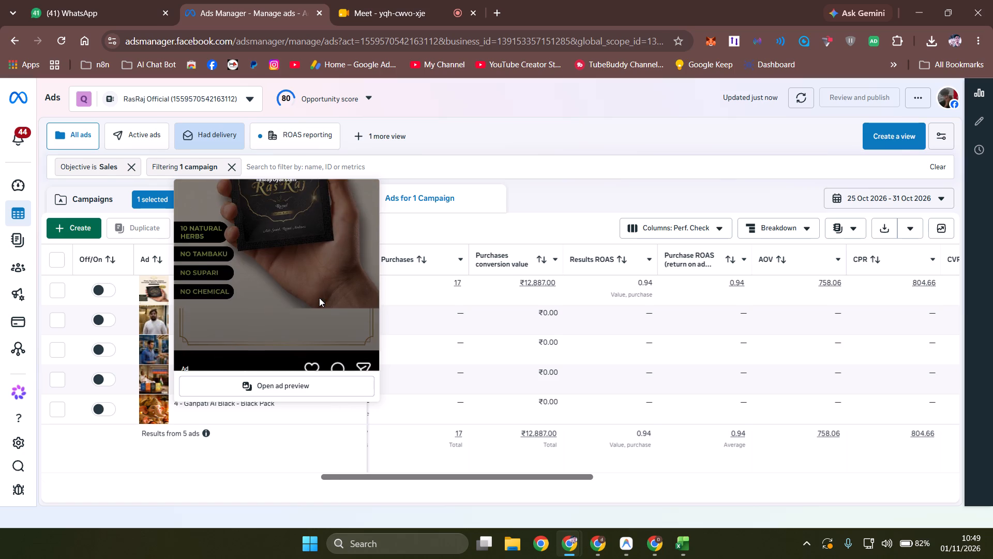
{"action": "scroll", "coordinate": [319, 298], "scroll_direction": "down", "scroll_amount": 4}
Clear the campaign selection at campaign level and return to the list of ads.
{"action": "left_click", "coordinate": [80, 201]}
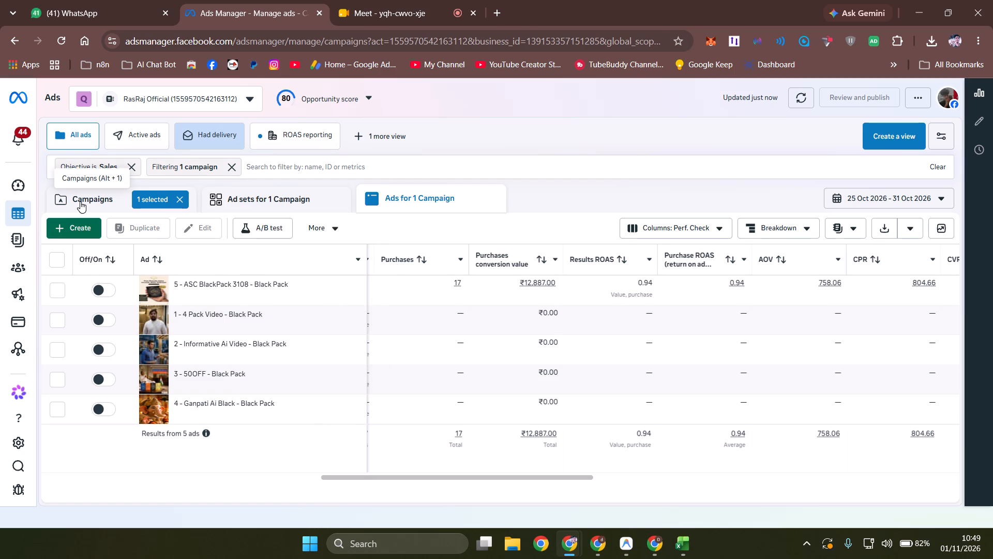
{"action": "left_click", "coordinate": [179, 197]}
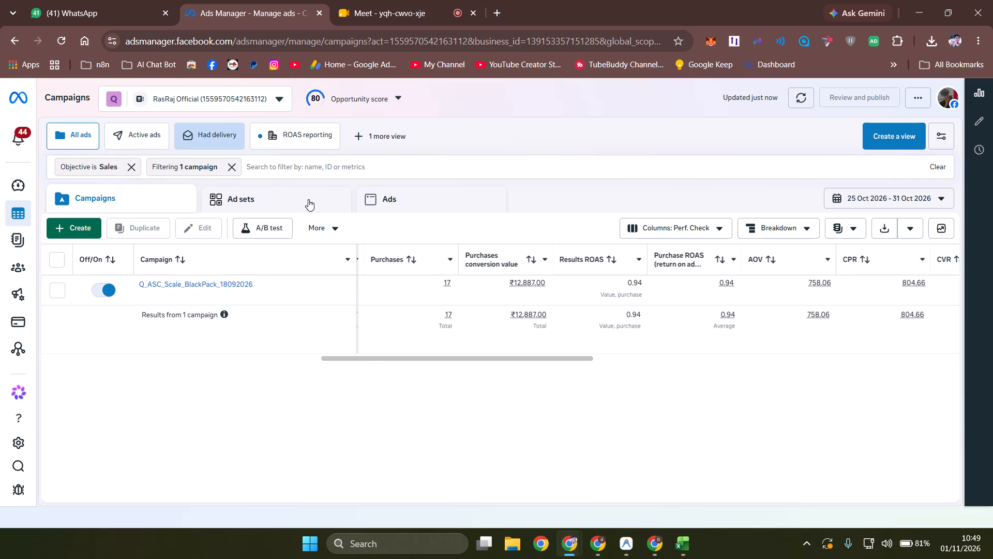
{"action": "left_click", "coordinate": [383, 194]}
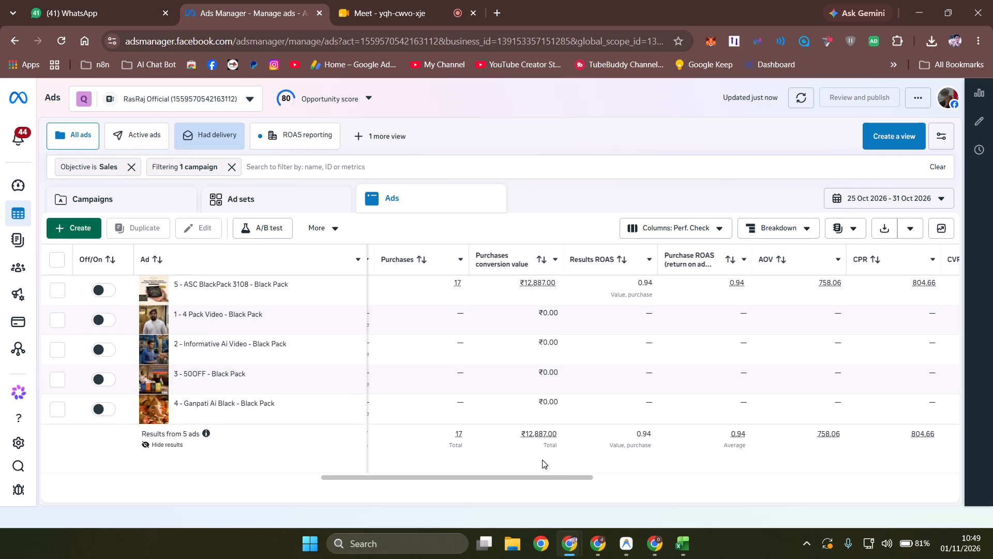
Examine the ads' CVR, hook rate, cost per reach, CTR, engagement and ranking columns for 25–31 October 2026.
{"action": "left_click_drag", "start_coordinate": [552, 474], "coordinate": [641, 476]}
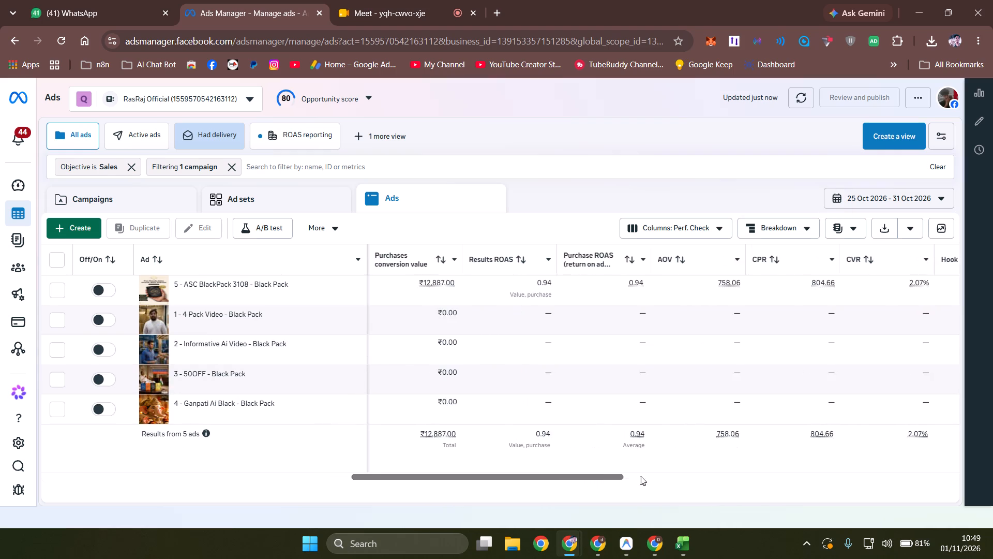
{"action": "left_click_drag", "start_coordinate": [641, 476], "coordinate": [785, 477]}
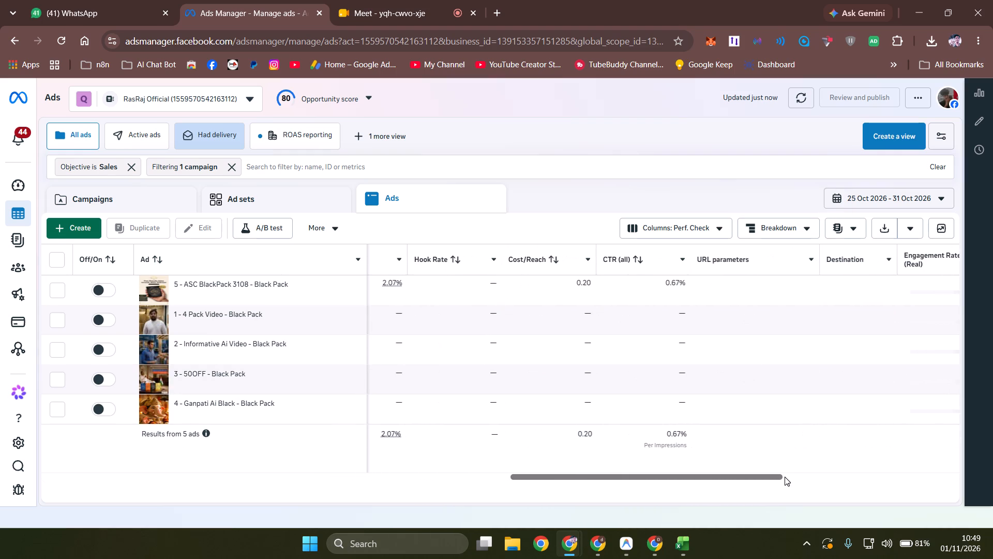
{"action": "left_click_drag", "start_coordinate": [785, 477], "coordinate": [785, 476]}
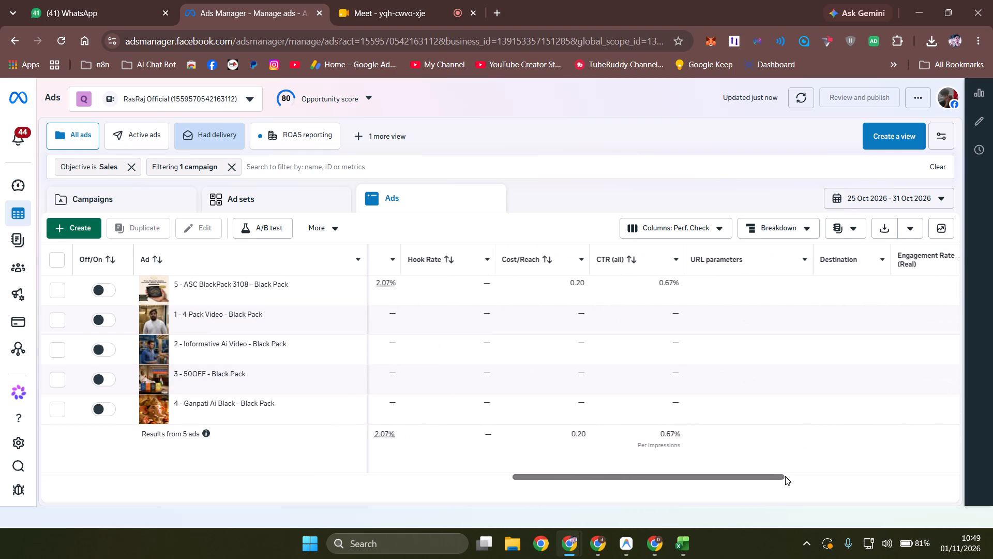
{"action": "left_click_drag", "start_coordinate": [785, 476], "coordinate": [910, 473]}
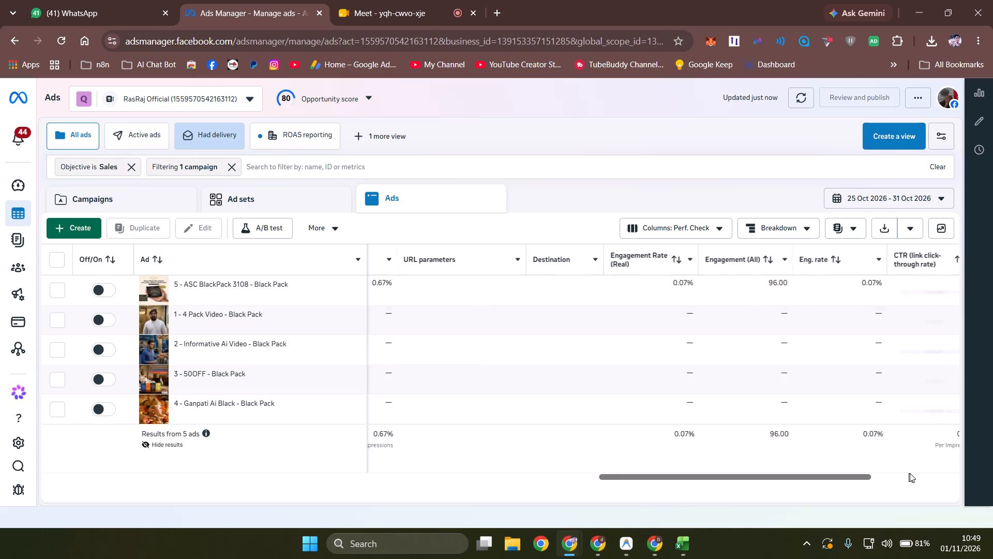
{"action": "left_click_drag", "start_coordinate": [910, 473], "coordinate": [957, 471]}
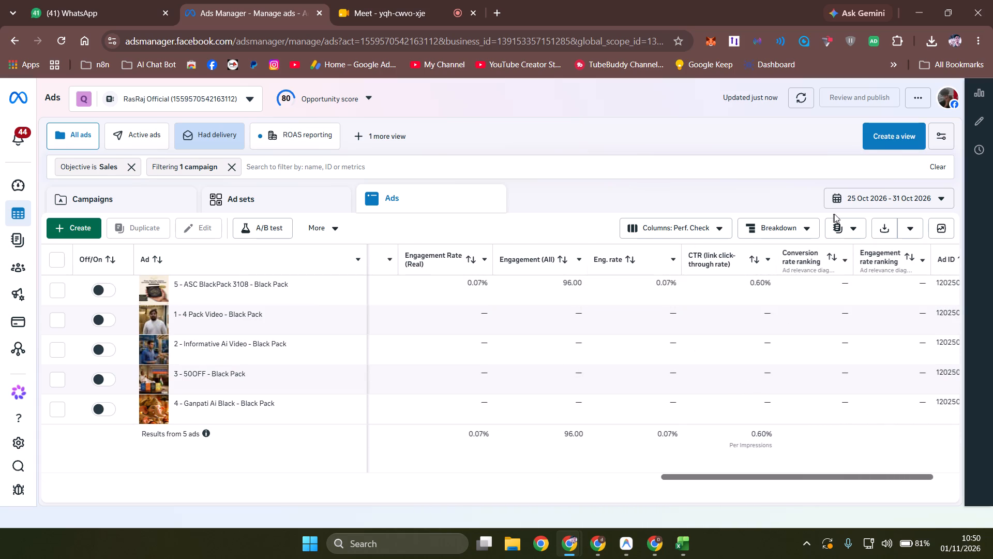
Set the ads report's date range to 1 August–30 September 2026.
{"action": "left_click", "coordinate": [863, 201]}
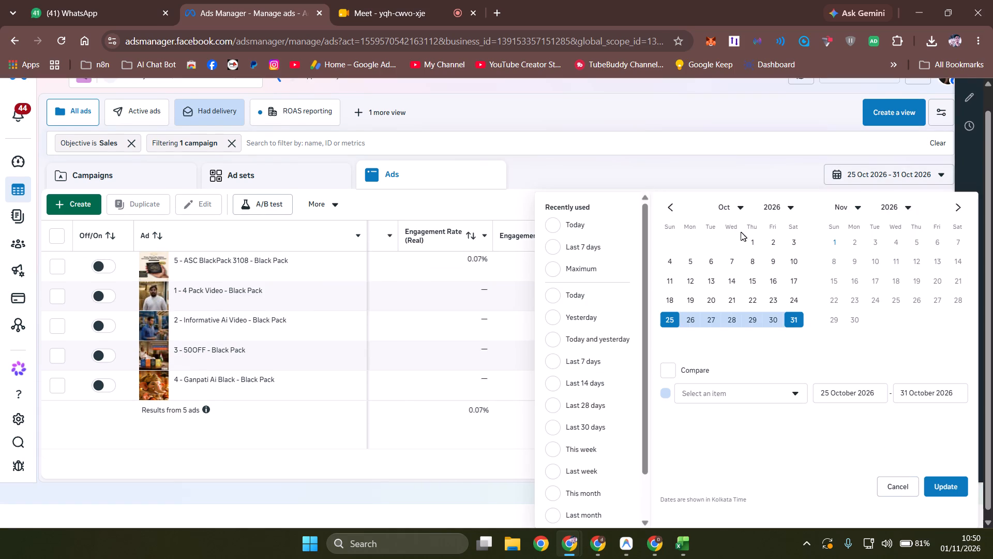
{"action": "left_click", "coordinate": [665, 208]}
{"action": "left_click", "coordinate": [714, 239]}
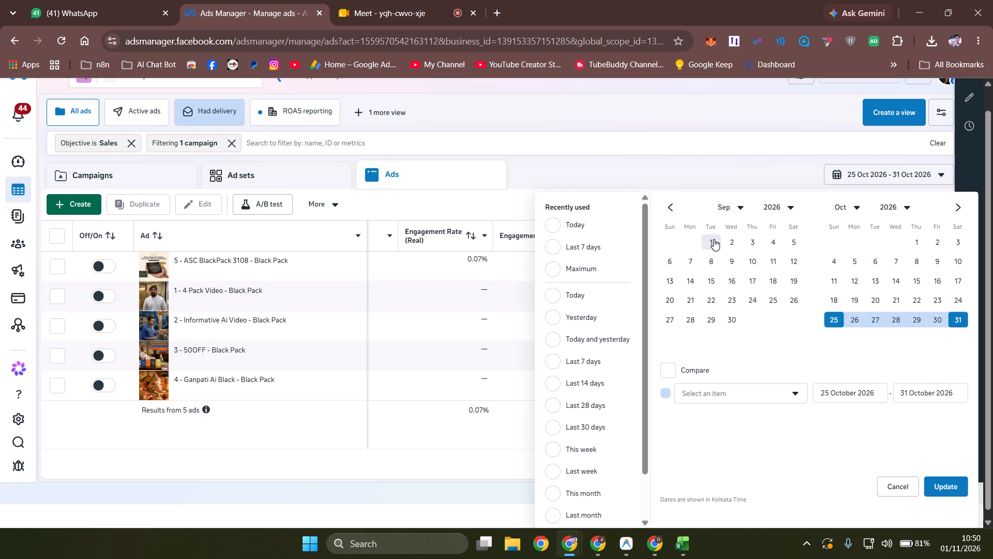
{"action": "left_click", "coordinate": [675, 209]}
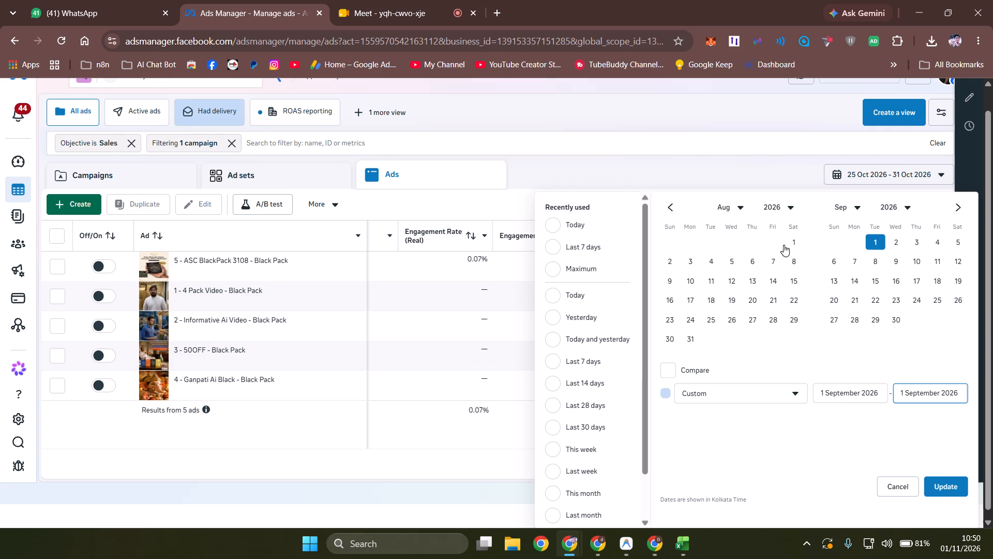
{"action": "left_click", "coordinate": [790, 243]}
{"action": "left_click", "coordinate": [889, 314]}
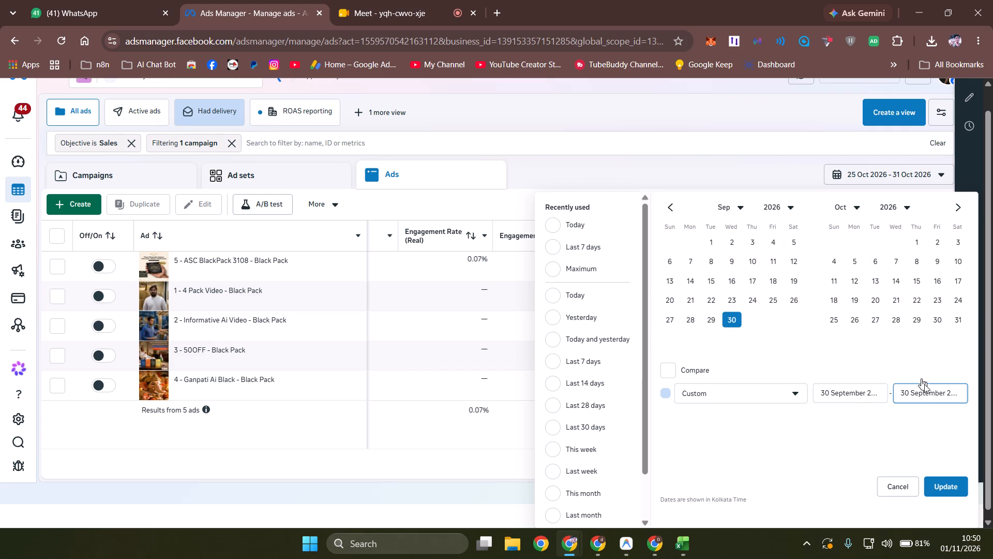
{"action": "left_click", "coordinate": [674, 209]}
{"action": "left_click", "coordinate": [787, 237]}
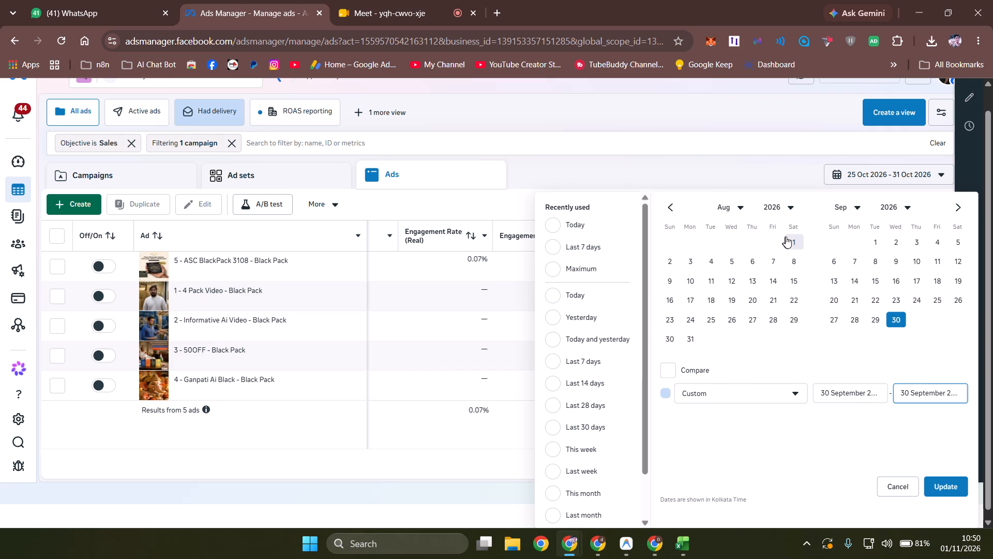
{"action": "left_click", "coordinate": [951, 480]}
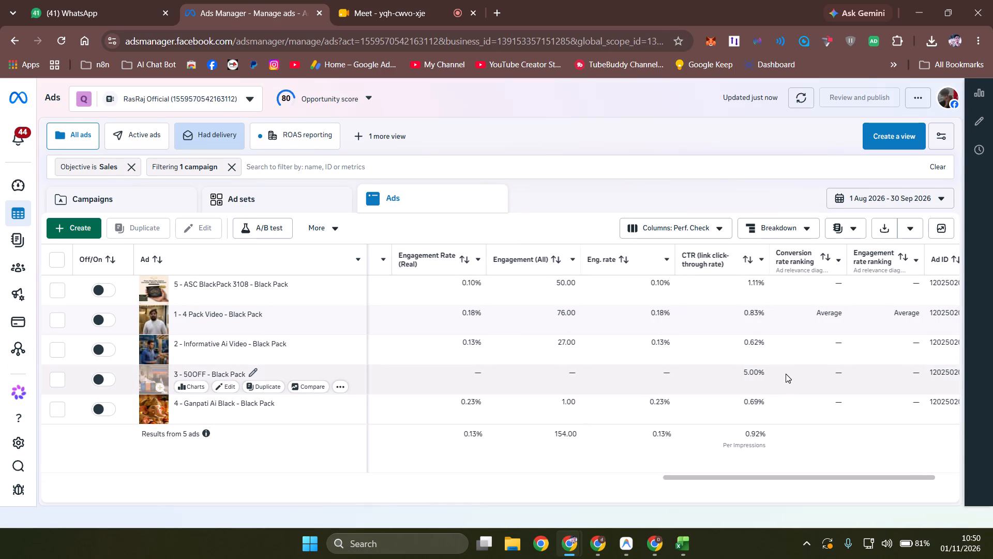
Set the report to Last month (1–31 October 2026) and examine the ads' engagement, CTR and conversion ranking columns.
{"action": "left_click", "coordinate": [894, 201]}
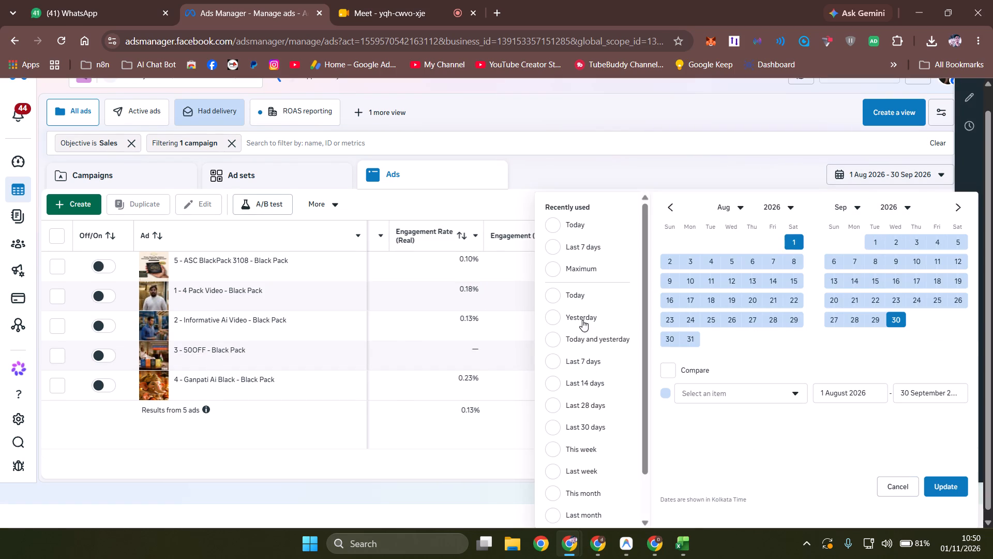
{"action": "left_click", "coordinate": [580, 514]}
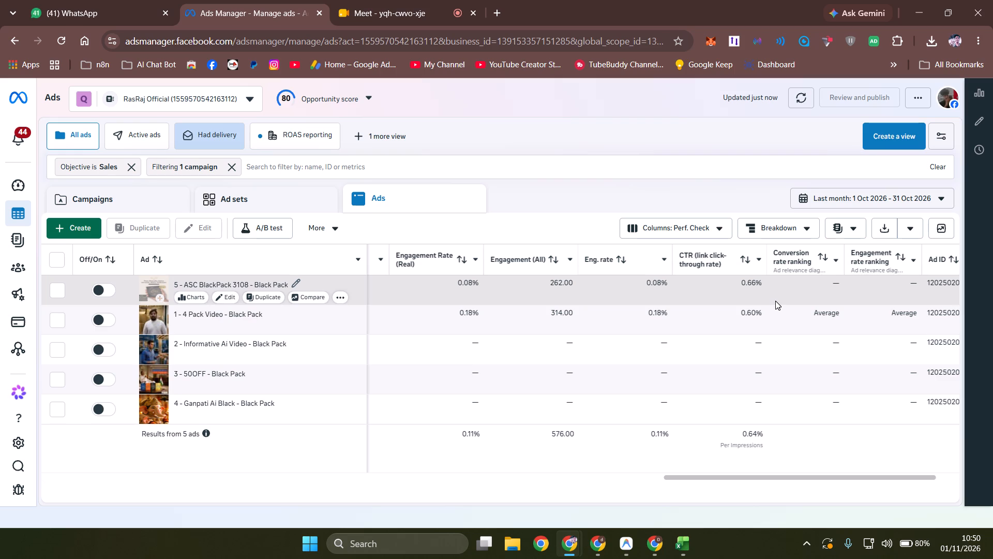
{"action": "scroll", "coordinate": [775, 301], "scroll_direction": "right", "scroll_amount": 1}
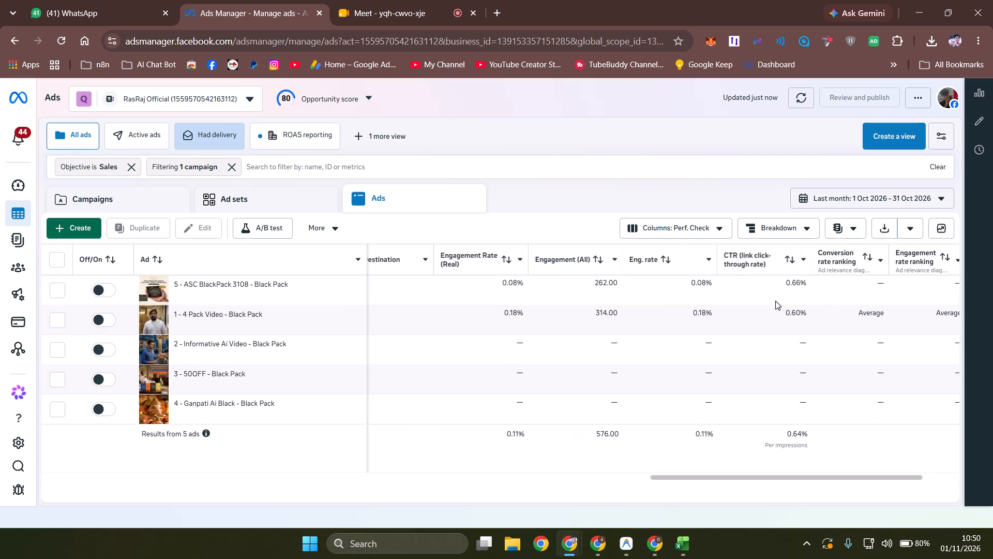
{"action": "scroll", "coordinate": [763, 302], "scroll_direction": "right", "scroll_amount": 1}
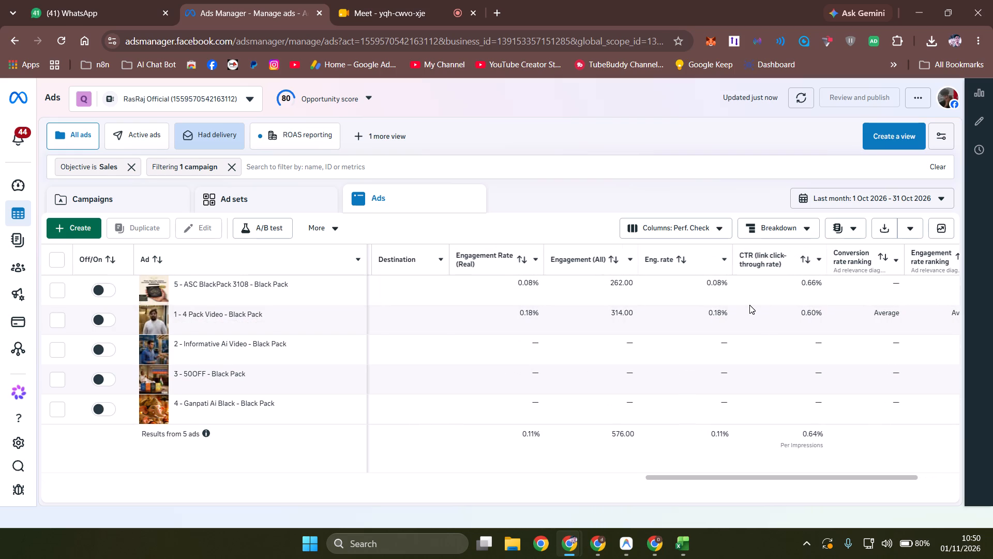
{"action": "scroll", "coordinate": [749, 305], "scroll_direction": "right", "scroll_amount": 1}
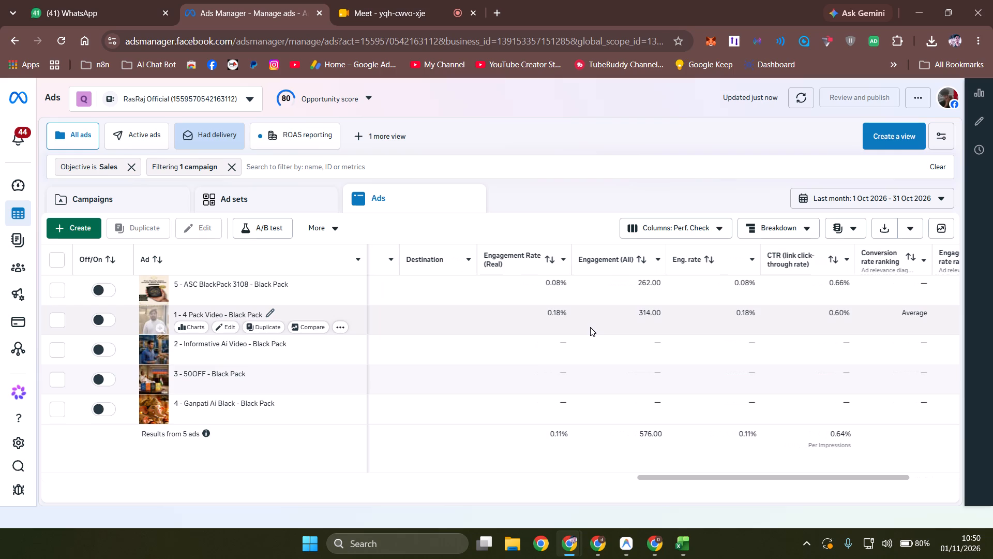
{"action": "scroll", "coordinate": [590, 327], "scroll_direction": "right", "scroll_amount": 1}
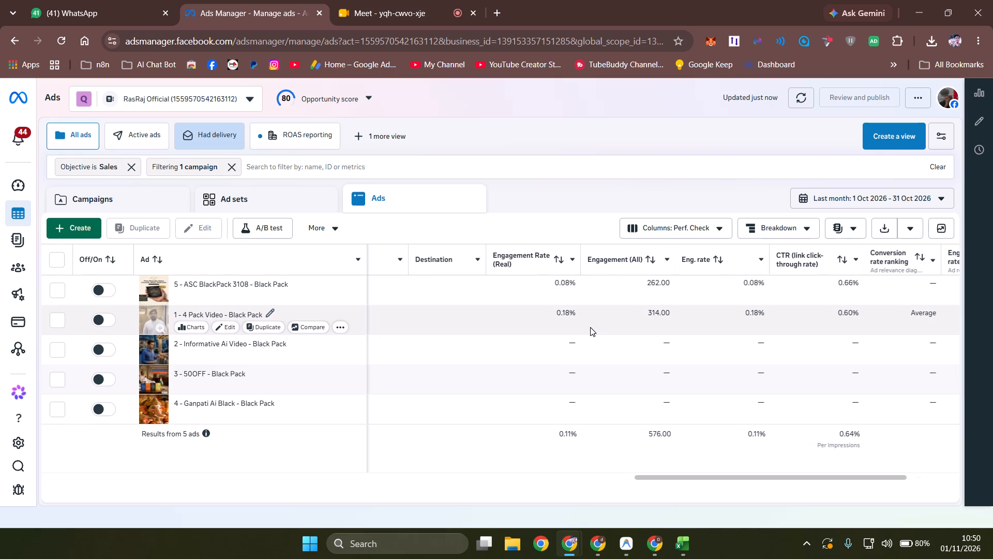
{"action": "scroll", "coordinate": [590, 327], "scroll_direction": "right", "scroll_amount": 1}
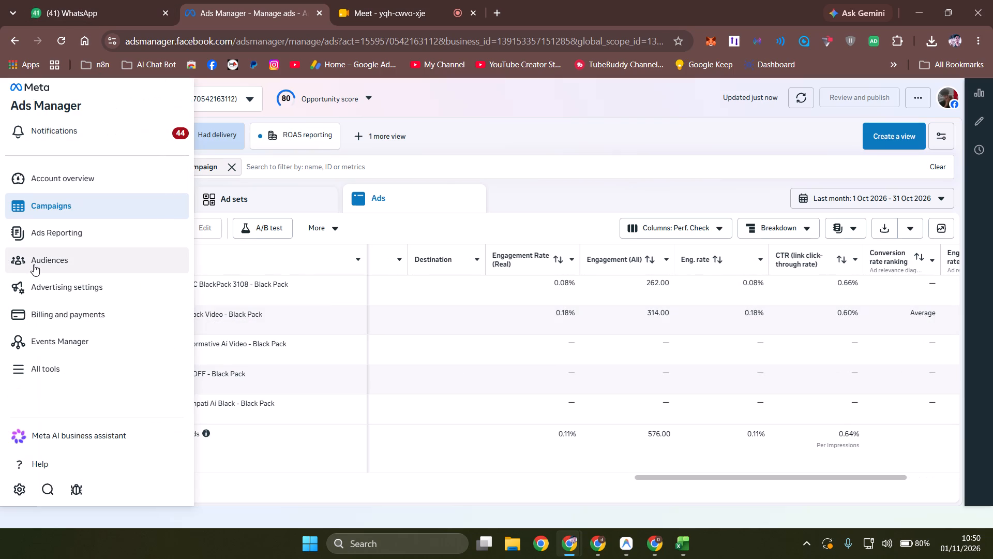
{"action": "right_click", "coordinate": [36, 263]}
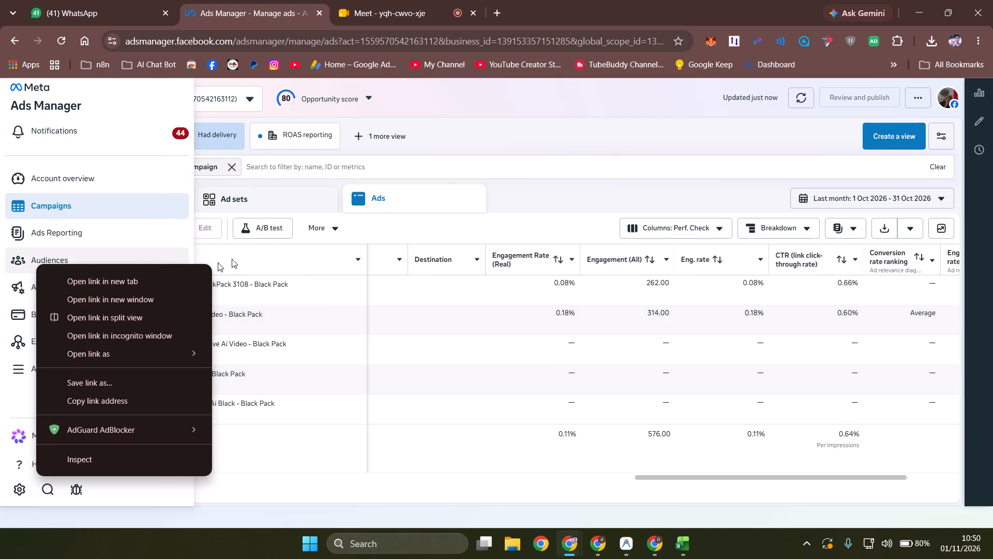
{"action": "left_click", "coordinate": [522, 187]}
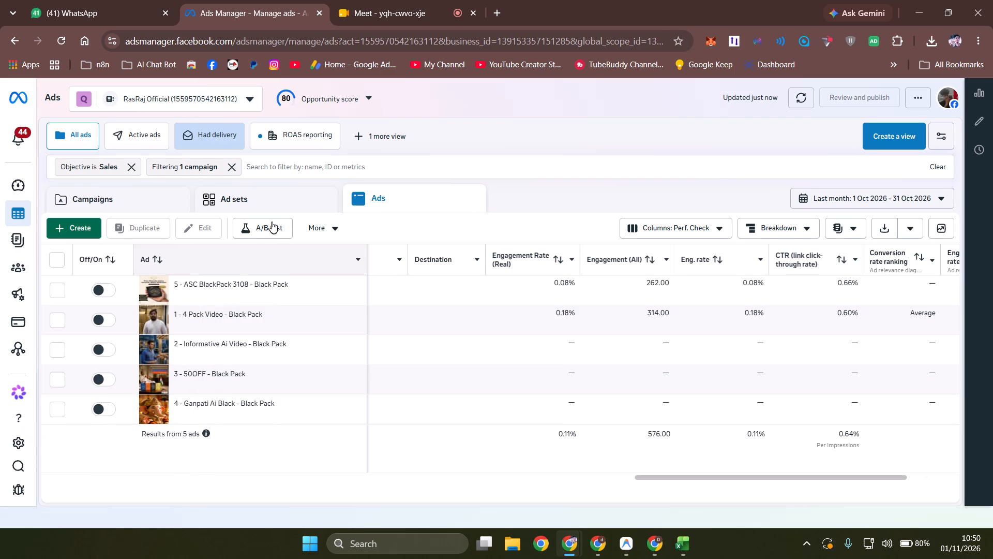
View the settings of the Q_BlackPack_ASC_18092026 ad set, close them, and list the ads of that ad set.
{"action": "left_click", "coordinate": [235, 199]}
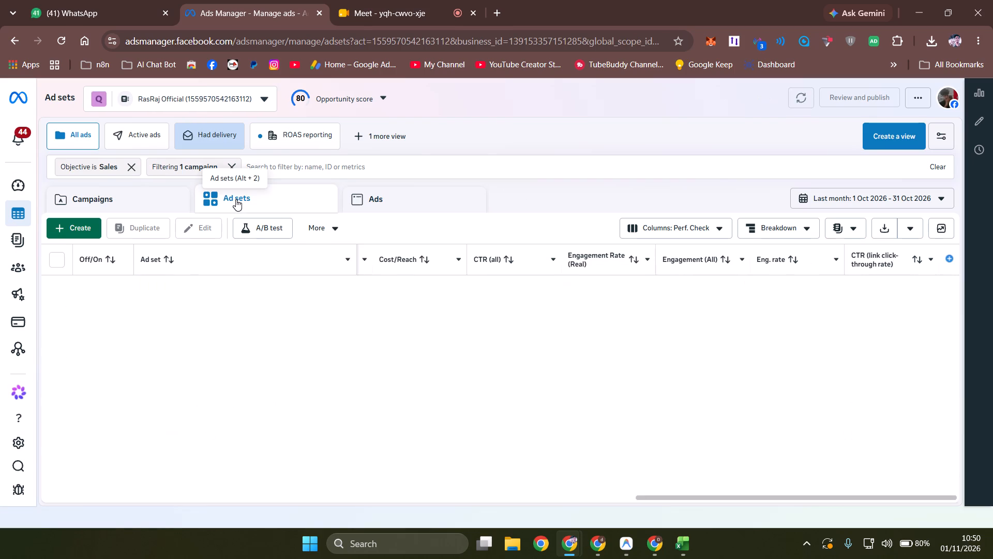
{"action": "left_click", "coordinate": [191, 298]}
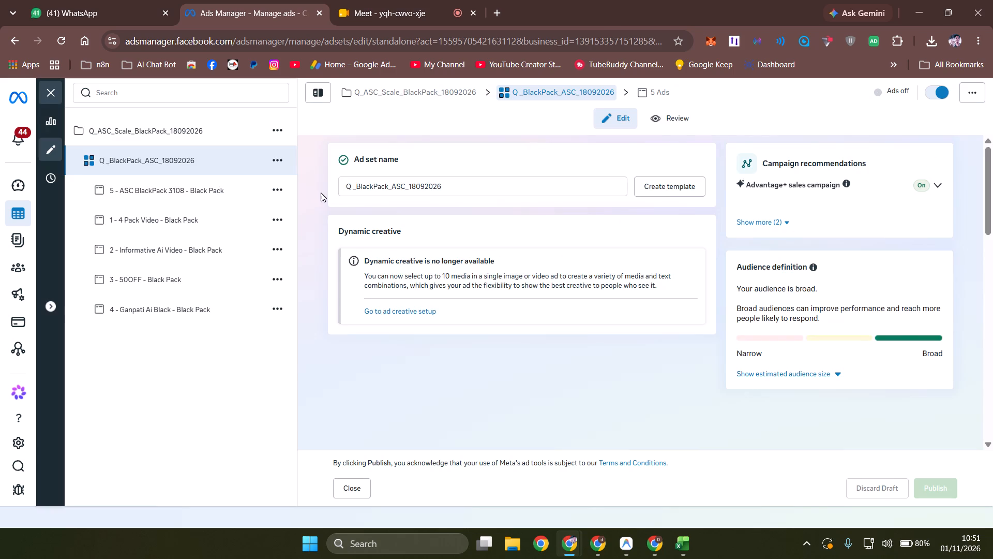
{"action": "left_click", "coordinate": [52, 95]}
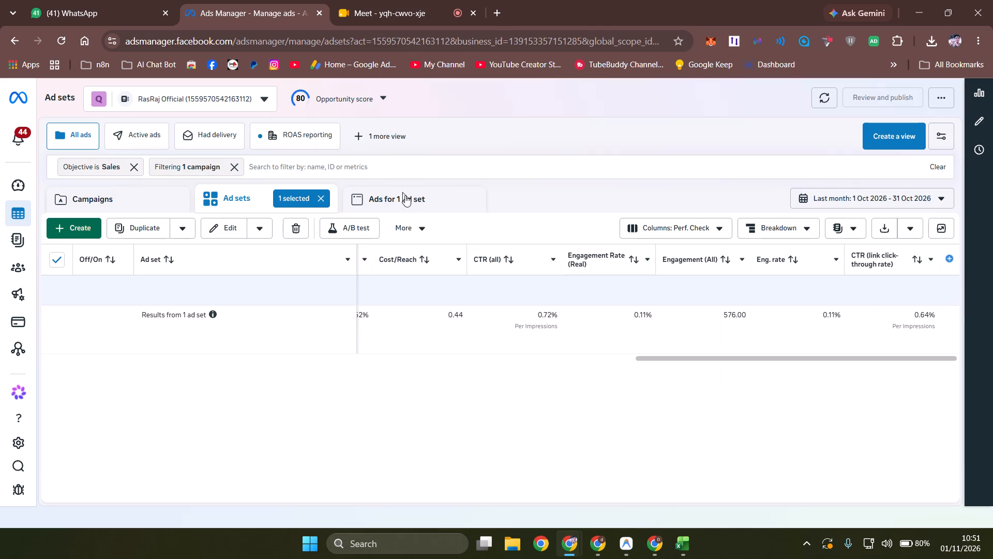
{"action": "left_click", "coordinate": [408, 196]}
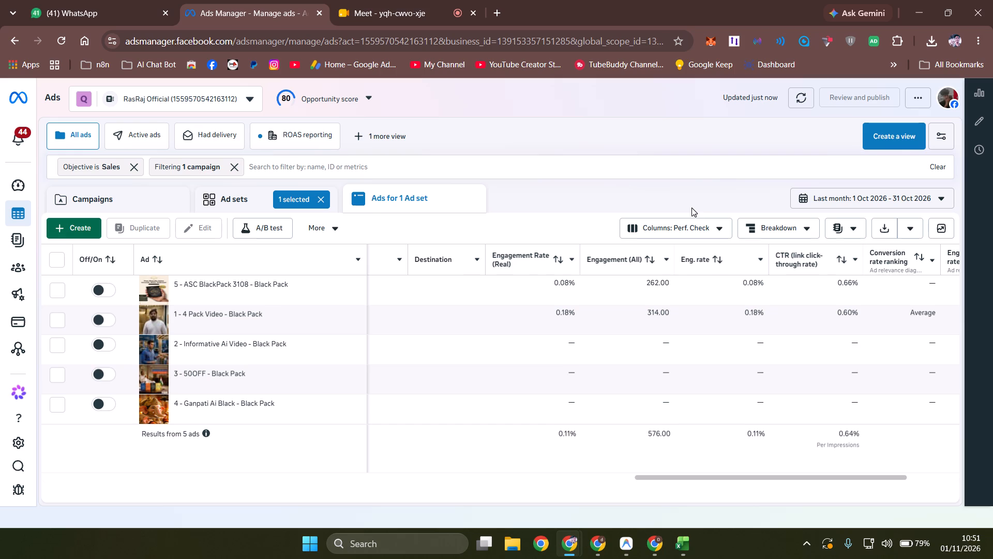
Break down the ad set's October ad results by platform, placement and device.
{"action": "left_click", "coordinate": [807, 211]}
{"action": "left_click", "coordinate": [798, 216]}
{"action": "left_click", "coordinate": [794, 224]}
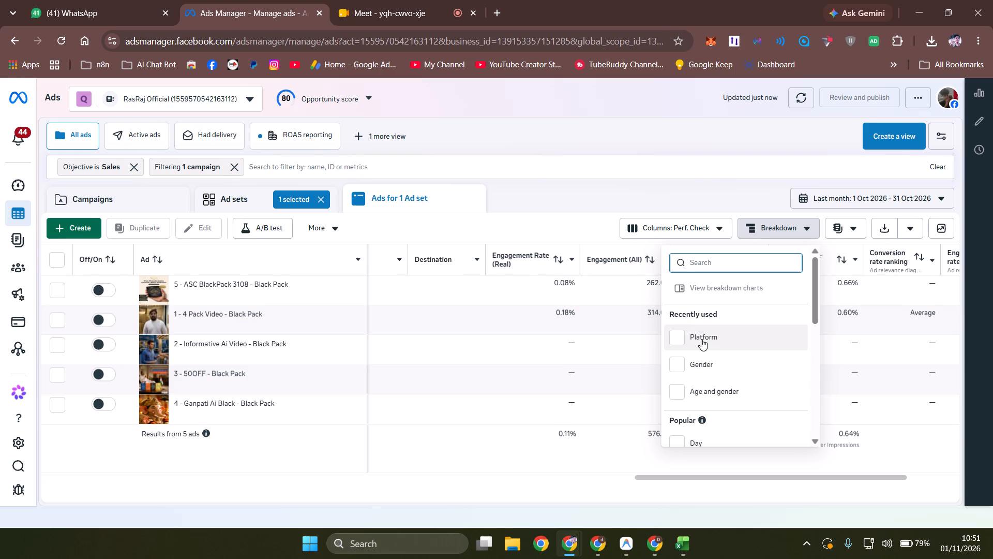
Break down the October results of the ad set's ads by Placement.
{"action": "scroll", "coordinate": [702, 339], "scroll_direction": "down", "scroll_amount": 1}
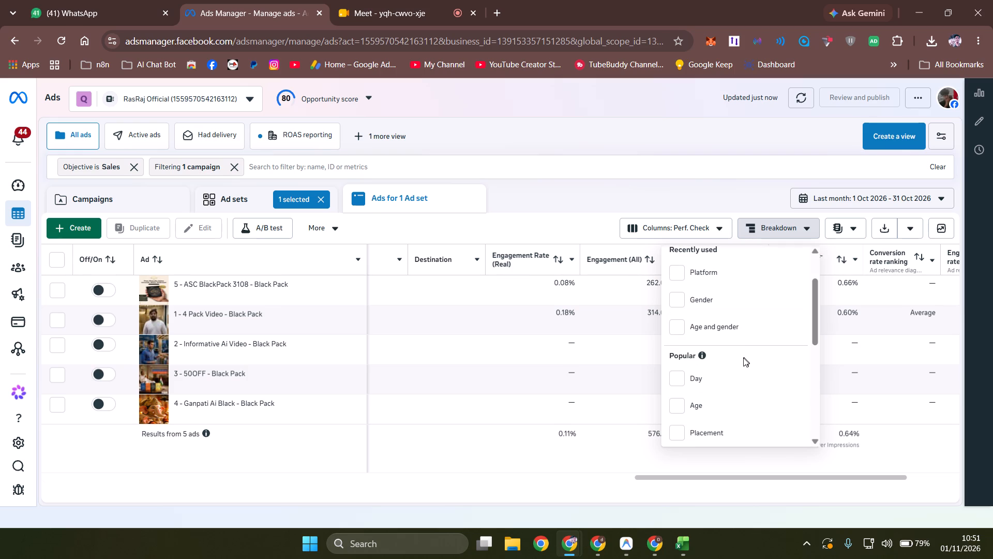
{"action": "scroll", "coordinate": [741, 353], "scroll_direction": "down", "scroll_amount": 1}
{"action": "left_click", "coordinate": [720, 365]}
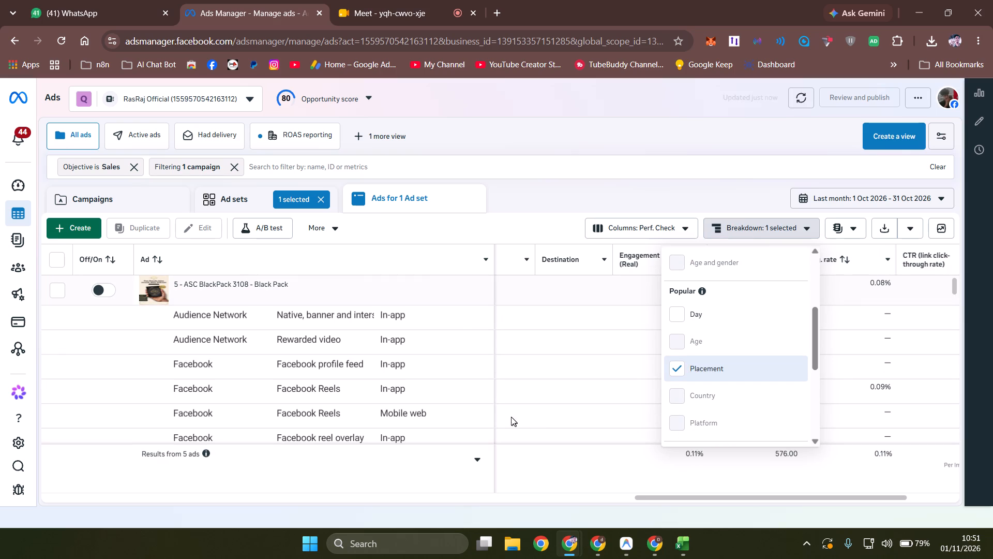
{"action": "left_click", "coordinate": [593, 195]}
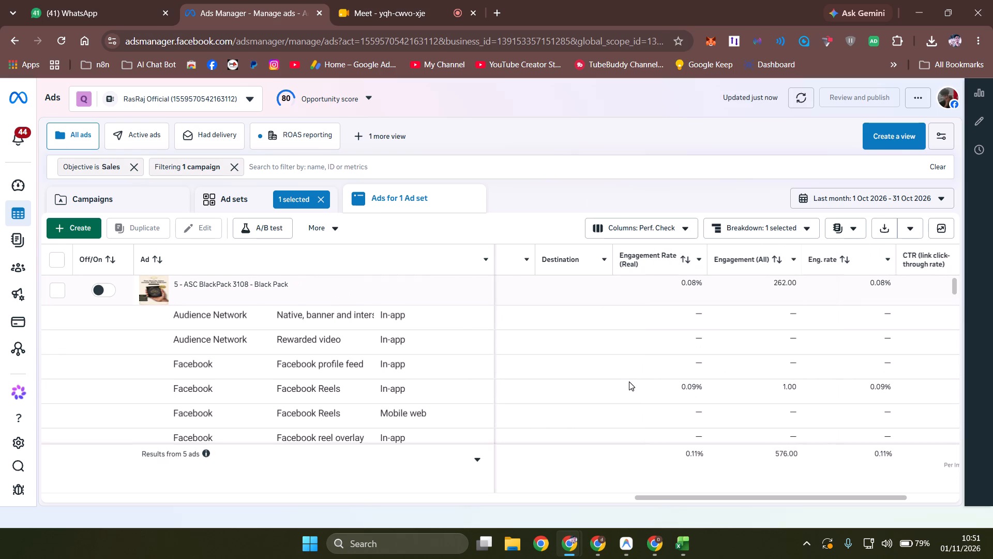
Examine the CTR, purchase conversion value, Results ROAS, Purchase ROAS, AOV and CPR columns for each placement of the ads.
{"action": "scroll", "coordinate": [629, 381], "scroll_direction": "left", "scroll_amount": 2}
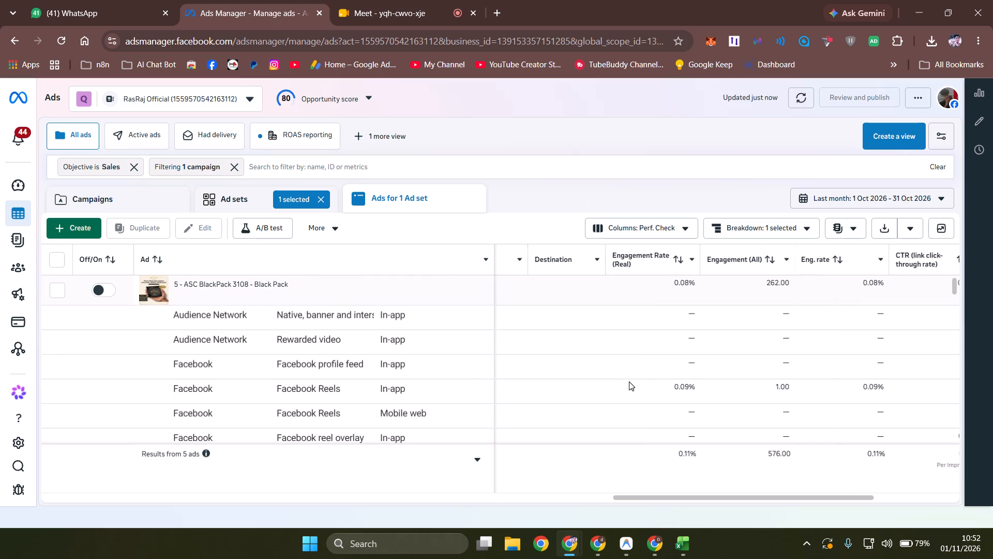
{"action": "scroll", "coordinate": [629, 381], "scroll_direction": "left", "scroll_amount": 4}
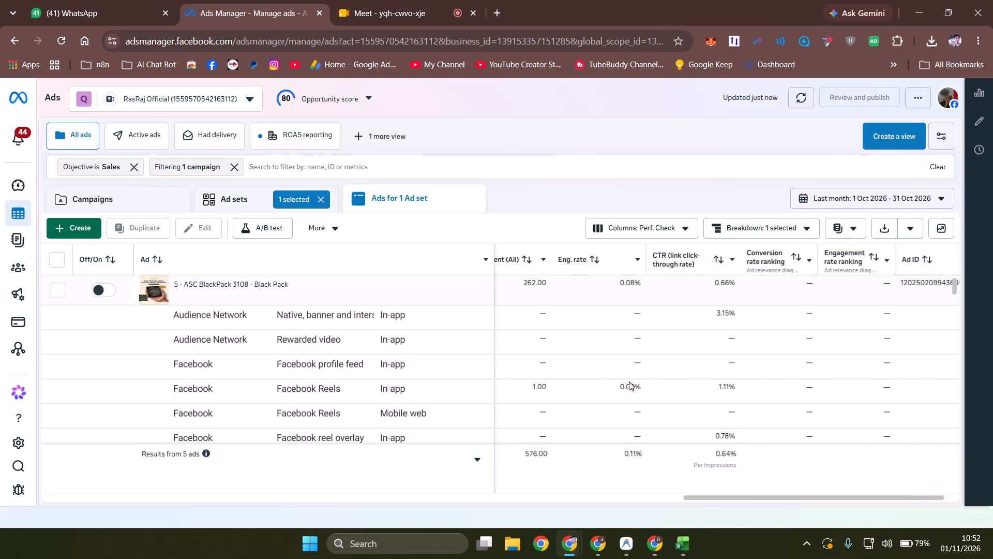
{"action": "scroll", "coordinate": [629, 381], "scroll_direction": "right", "scroll_amount": 10}
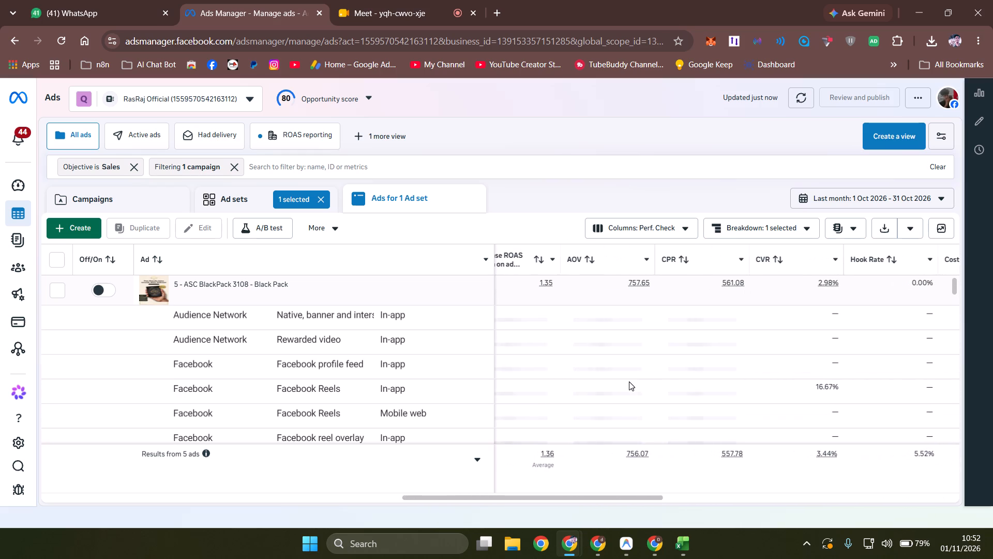
{"action": "scroll", "coordinate": [629, 381], "scroll_direction": "right", "scroll_amount": 2}
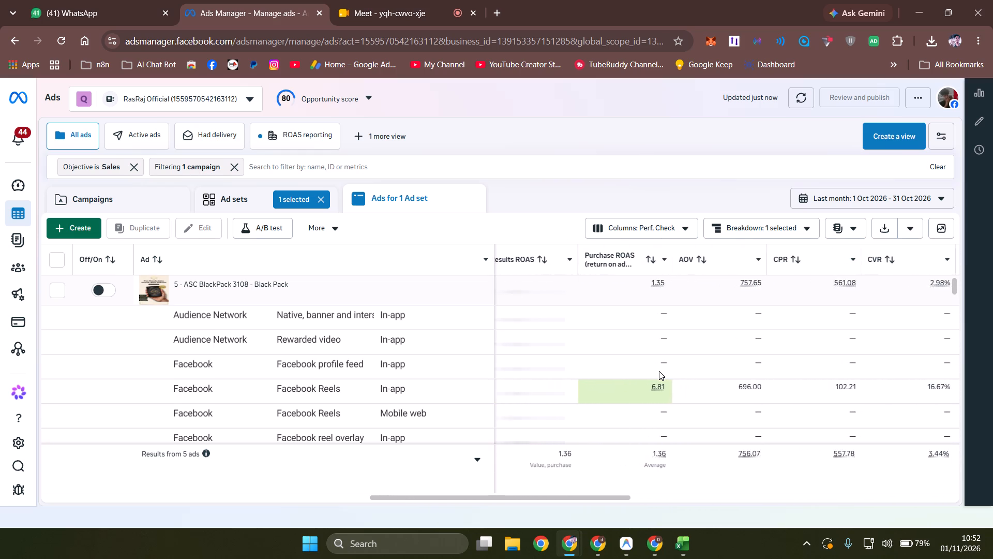
{"action": "scroll", "coordinate": [659, 371], "scroll_direction": "right", "scroll_amount": 2}
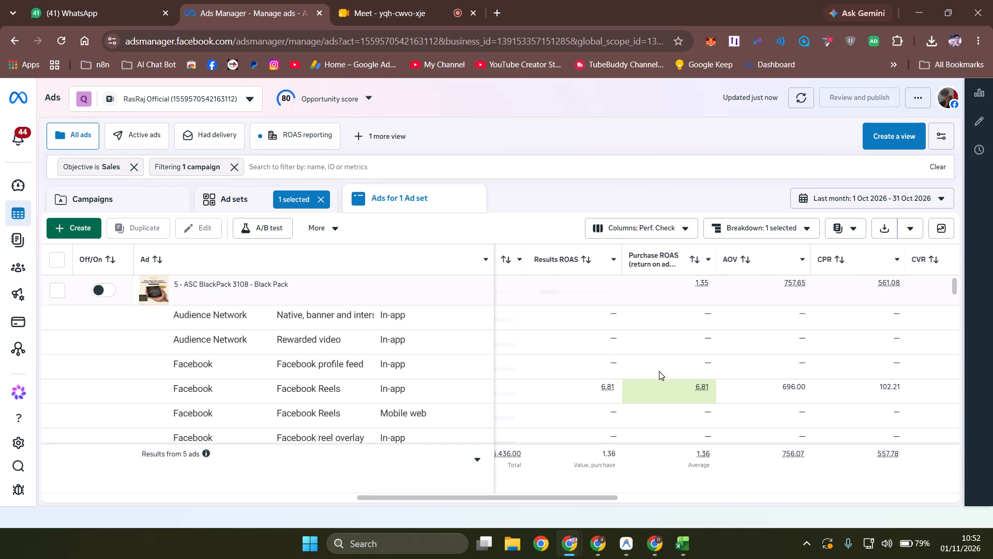
{"action": "scroll", "coordinate": [659, 371], "scroll_direction": "right", "scroll_amount": 1}
{"action": "scroll", "coordinate": [793, 264], "scroll_direction": "right", "scroll_amount": 1}
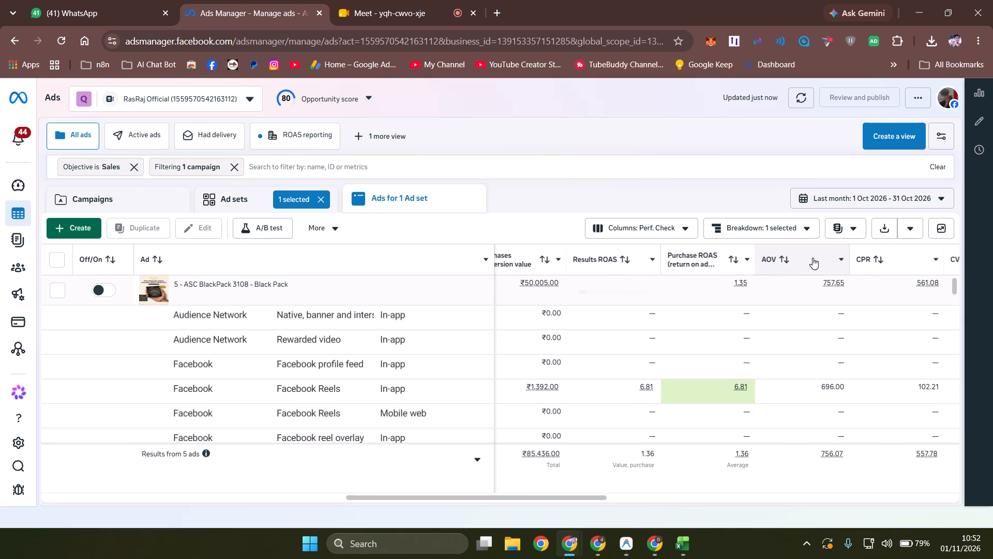
{"action": "scroll", "coordinate": [813, 258], "scroll_direction": "right", "scroll_amount": 1}
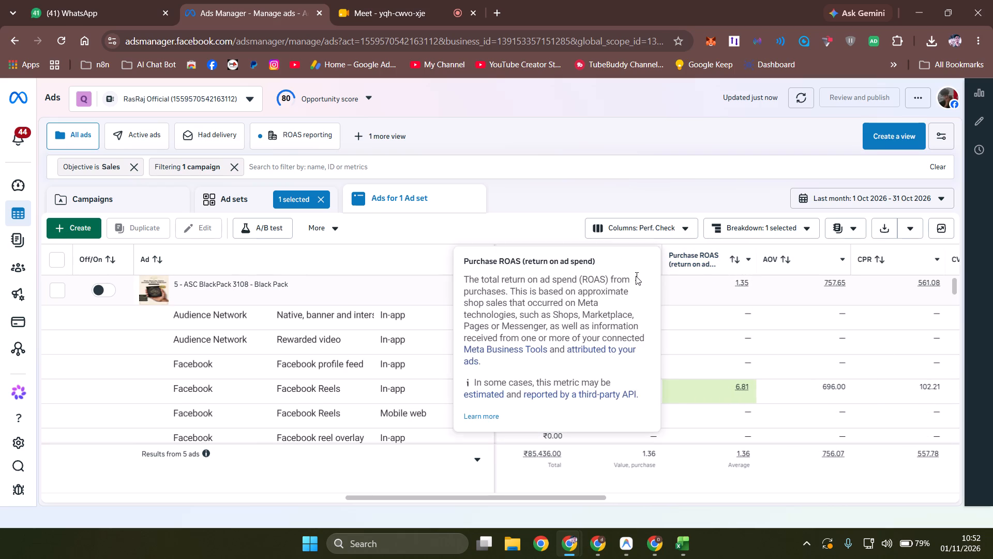
Sort the broken-down ad results by Purchase ROAS, highest first.
{"action": "left_click", "coordinate": [706, 258]}
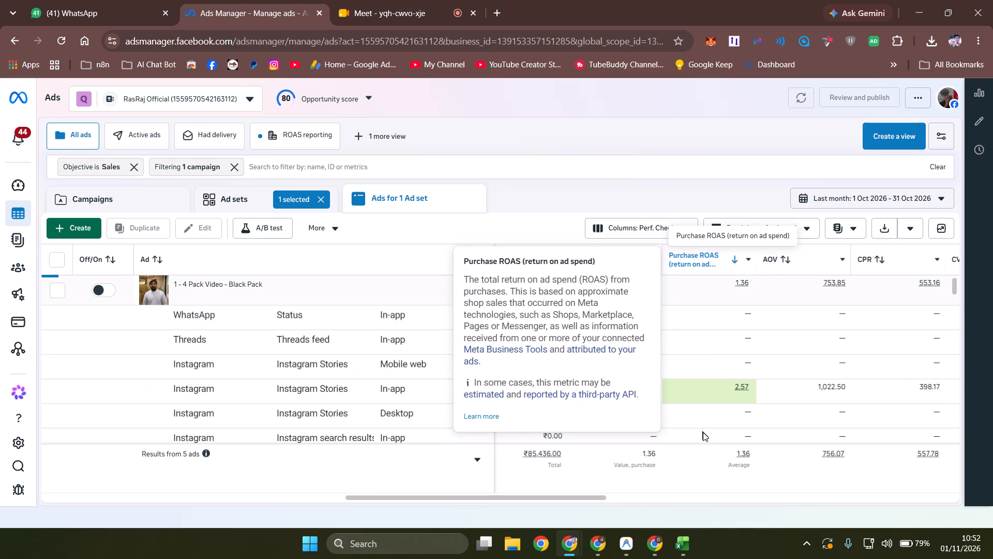
{"action": "scroll", "coordinate": [715, 372], "scroll_direction": "down", "scroll_amount": 1}
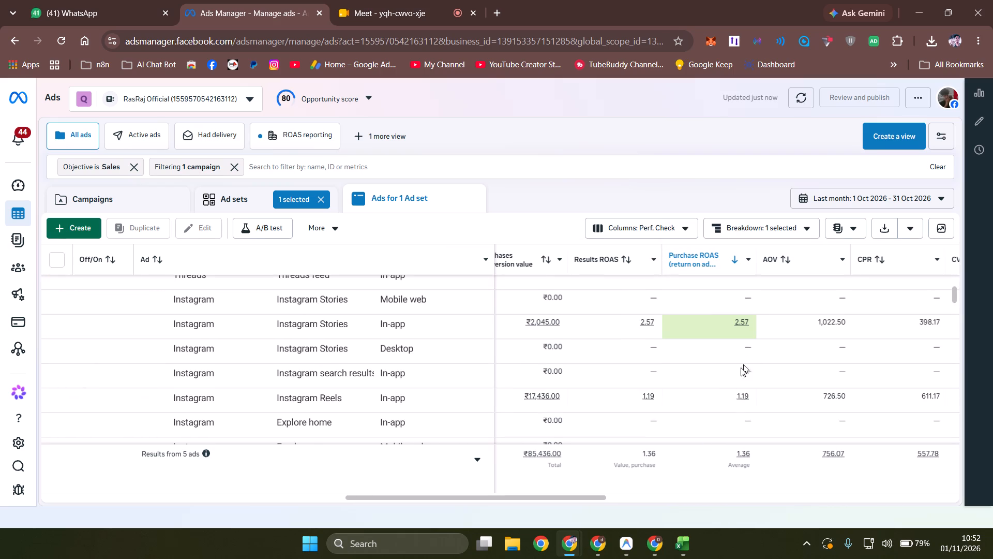
{"action": "scroll", "coordinate": [730, 379], "scroll_direction": "up", "scroll_amount": 2}
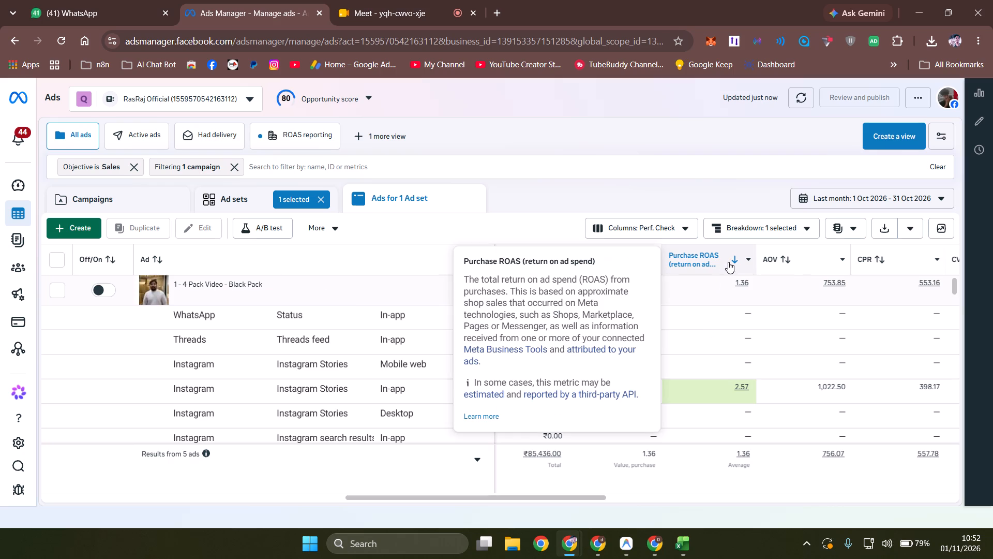
{"action": "left_click", "coordinate": [729, 262]}
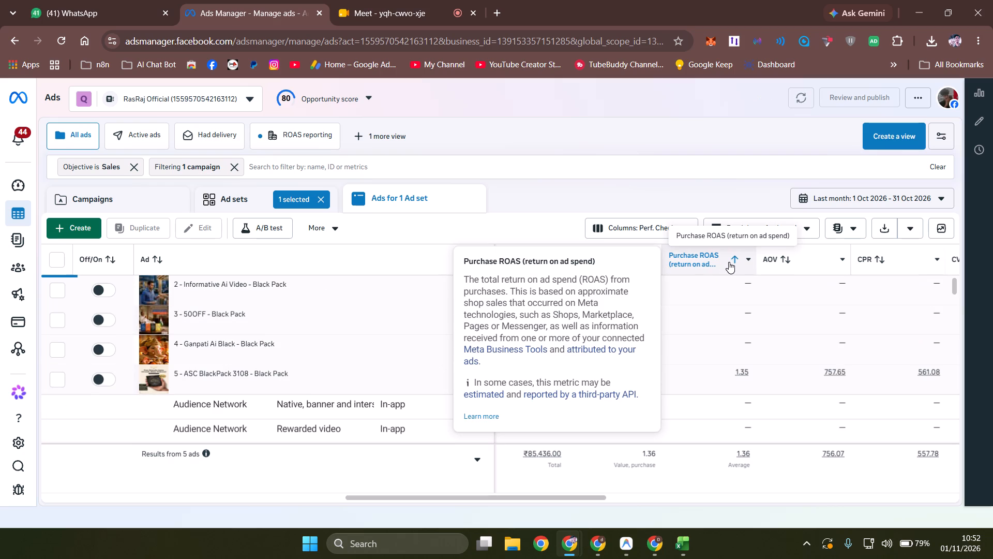
{"action": "left_click", "coordinate": [729, 262]}
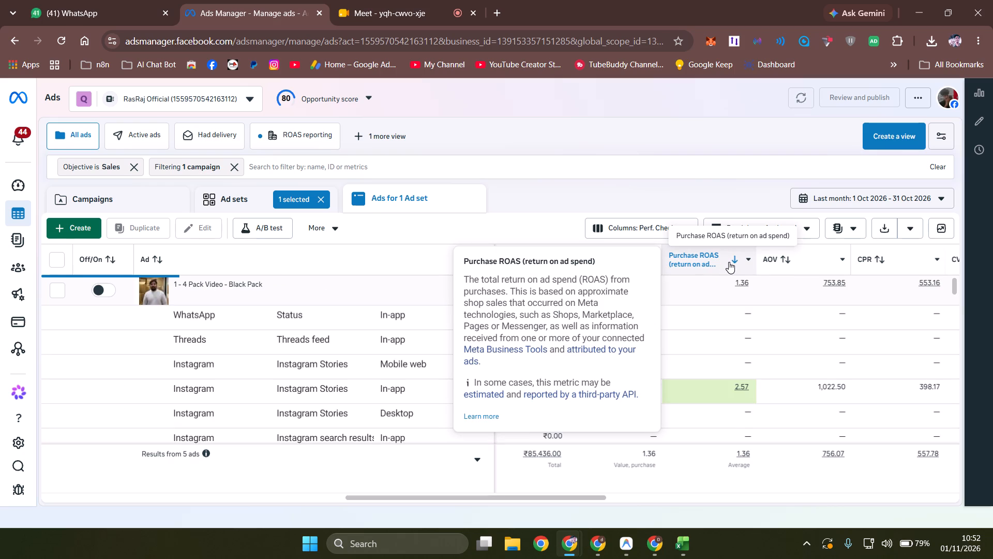
Set the date range of the placement breakdown report to 1 August–30 September 2026.
{"action": "left_click", "coordinate": [875, 196]}
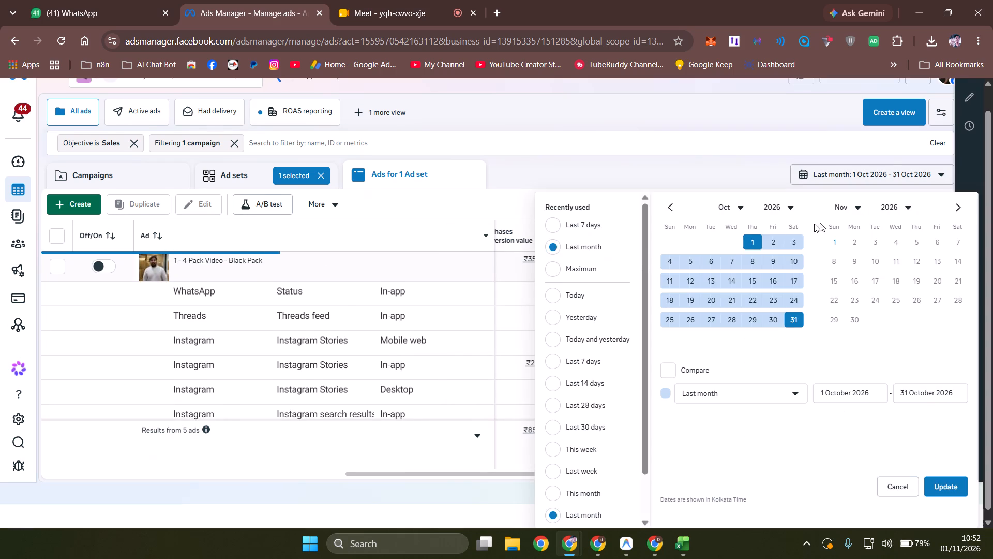
{"action": "left_click", "coordinate": [673, 201]}
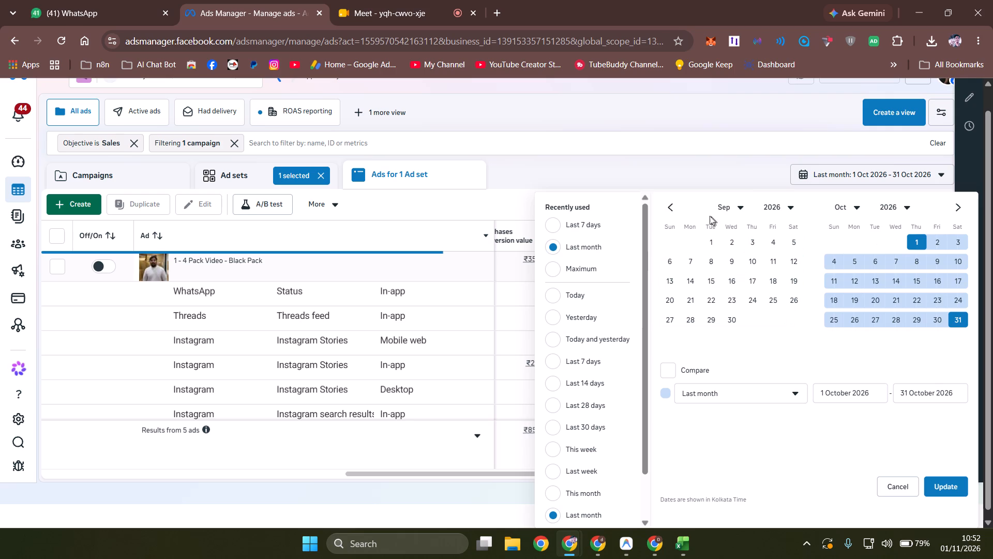
{"action": "left_click", "coordinate": [673, 205]}
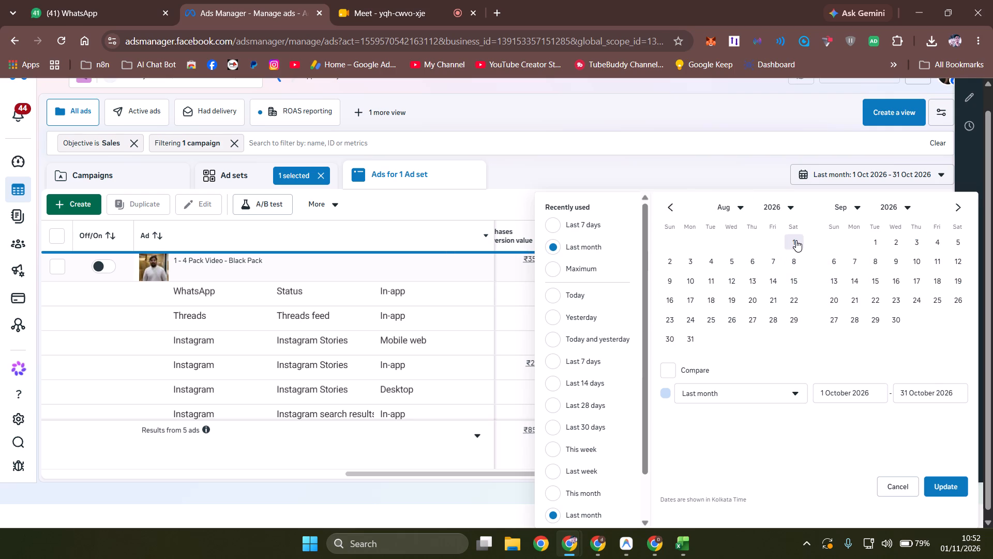
{"action": "left_click", "coordinate": [796, 240]}
{"action": "left_click", "coordinate": [892, 319]}
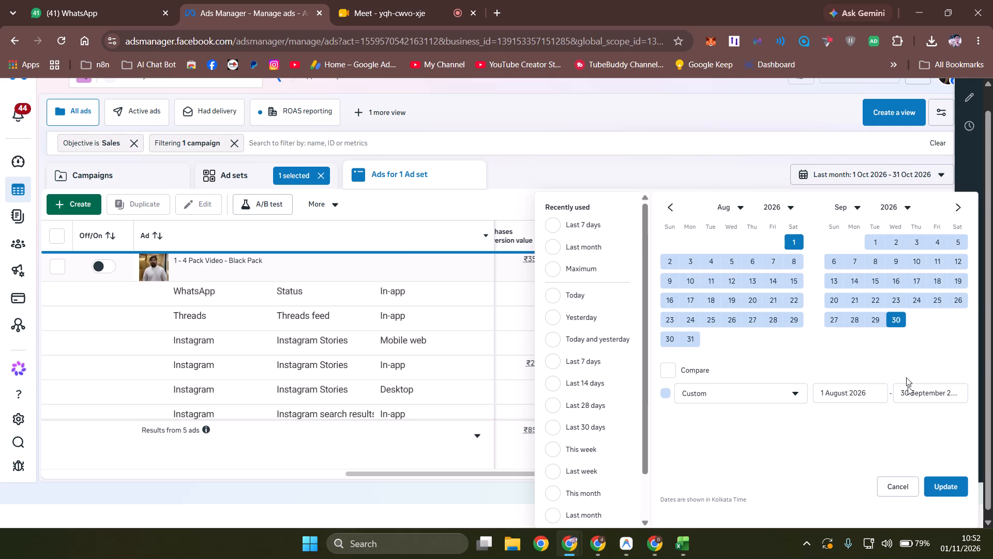
{"action": "left_click", "coordinate": [944, 492]}
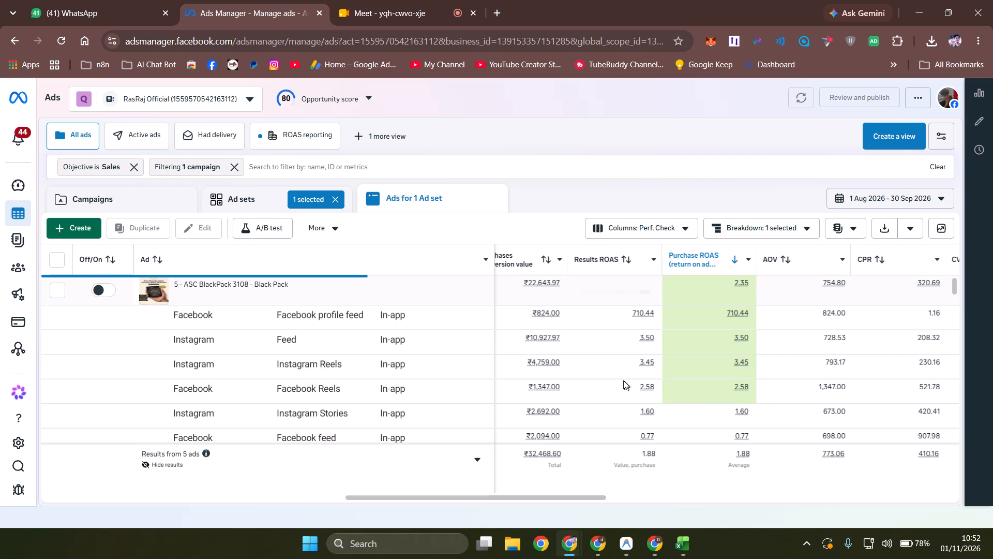
Examine the 5 - ASC BlackPack 3108 ad's purchases, conversion value, ROAS, AOV, CPR and CVR by placement, with the page zoomed to 90%.
{"action": "scroll", "coordinate": [620, 378], "scroll_direction": "up", "scroll_amount": 1}
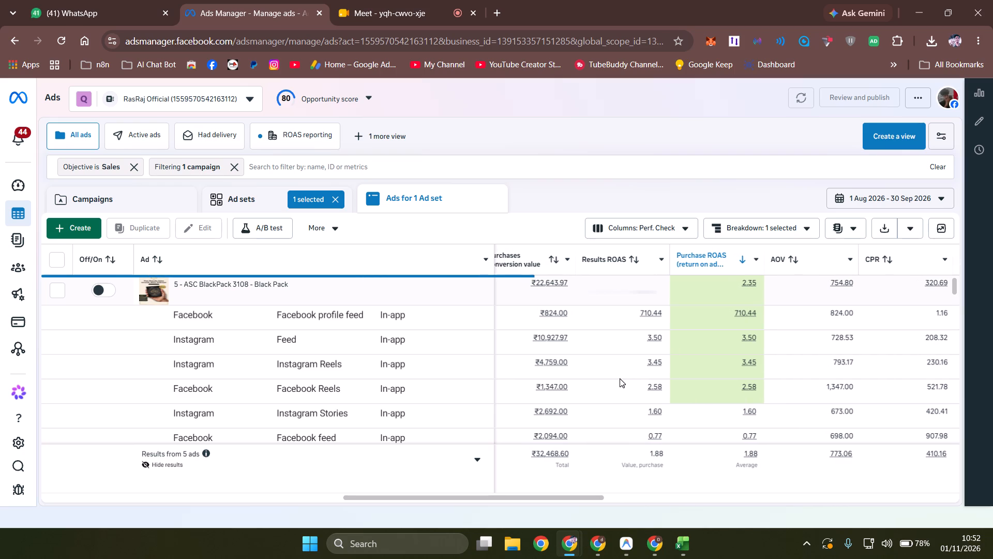
{"action": "scroll", "coordinate": [620, 378], "scroll_direction": "up", "scroll_amount": 1}
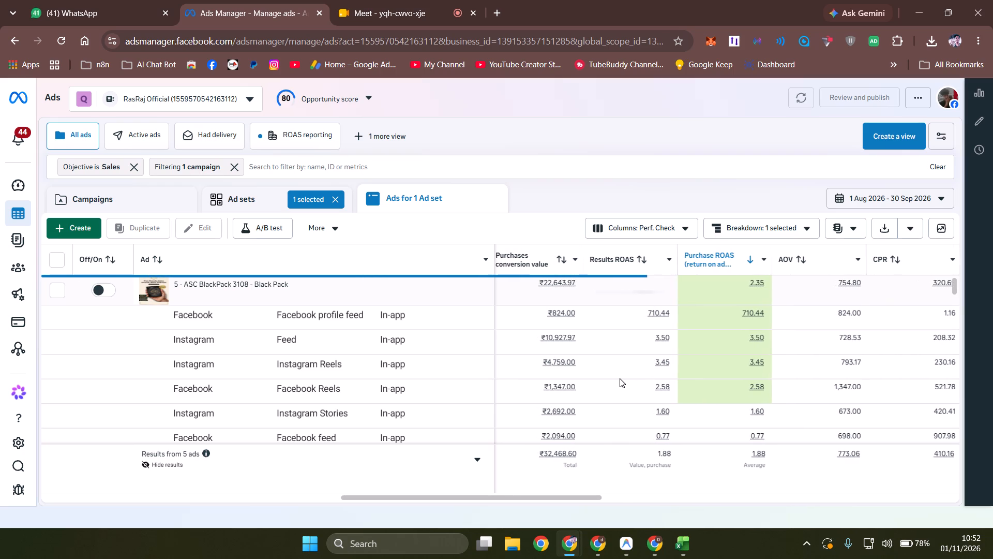
{"action": "scroll", "coordinate": [620, 378], "scroll_direction": "up", "scroll_amount": 1}
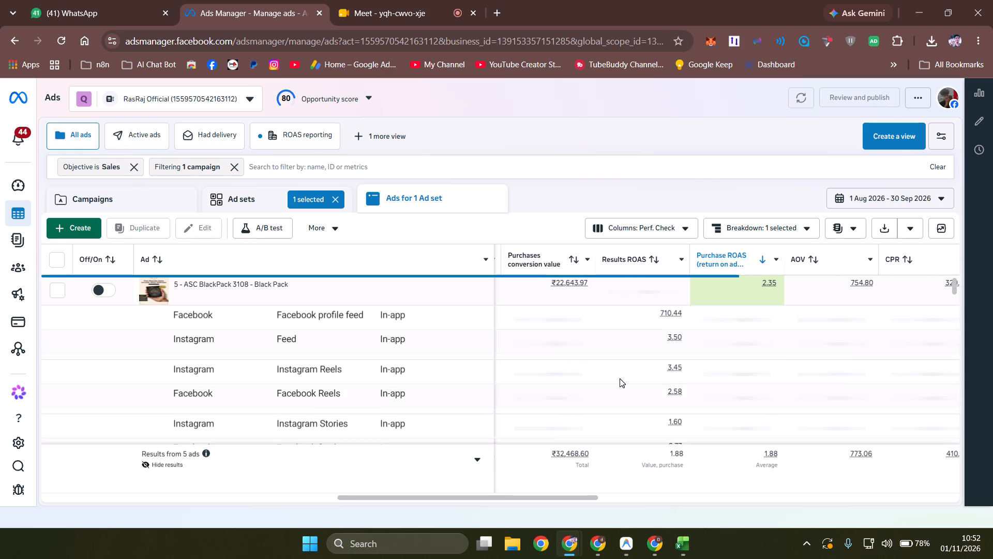
{"action": "scroll", "coordinate": [620, 378], "scroll_direction": "up", "scroll_amount": 1}
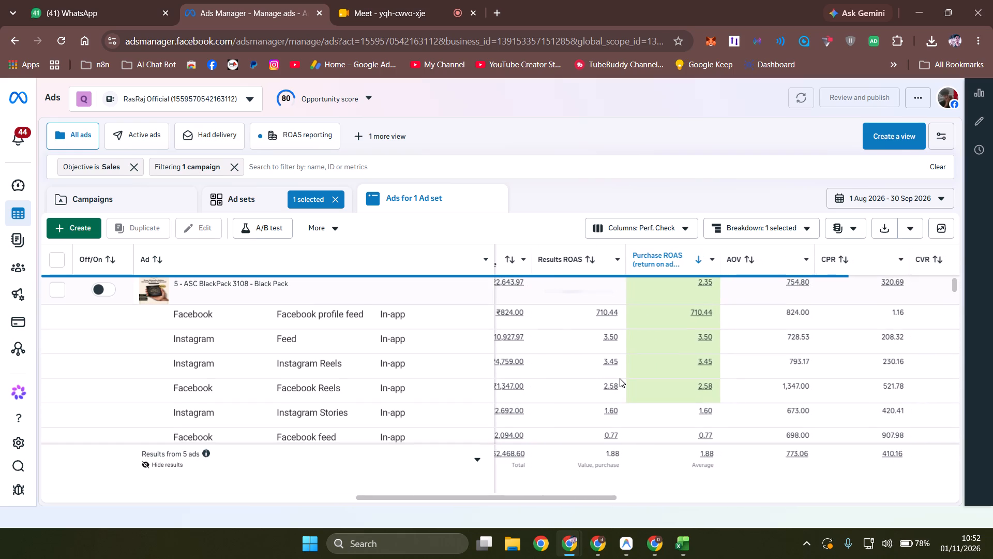
{"action": "scroll", "coordinate": [620, 378], "scroll_direction": "left", "scroll_amount": 1}
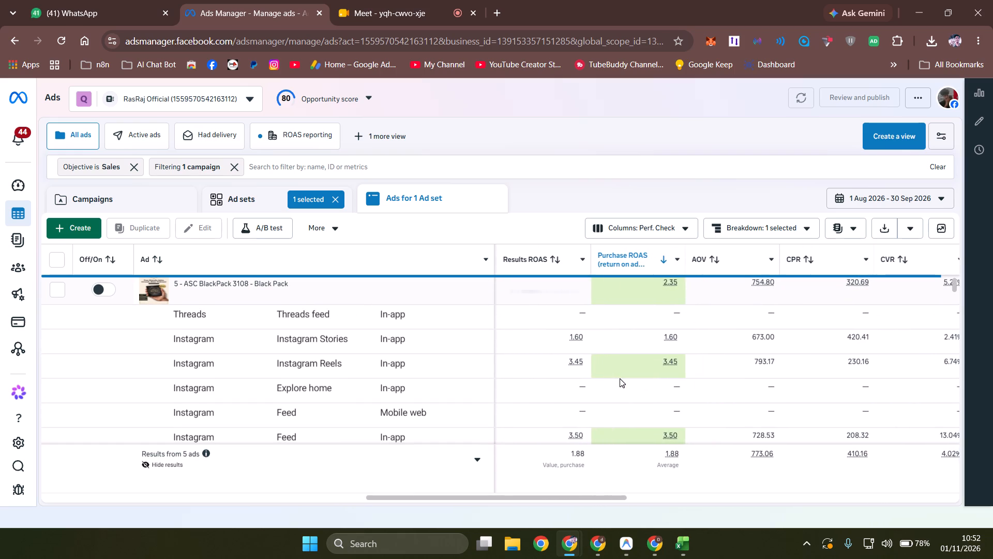
{"action": "scroll", "coordinate": [620, 378], "scroll_direction": "left", "scroll_amount": 2}
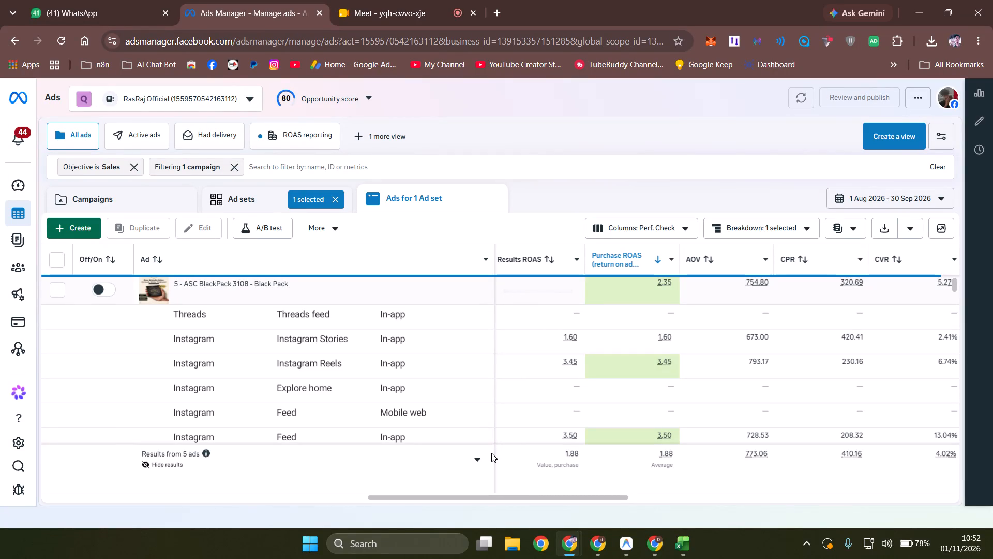
{"action": "key", "text": "ctrl+minus"}
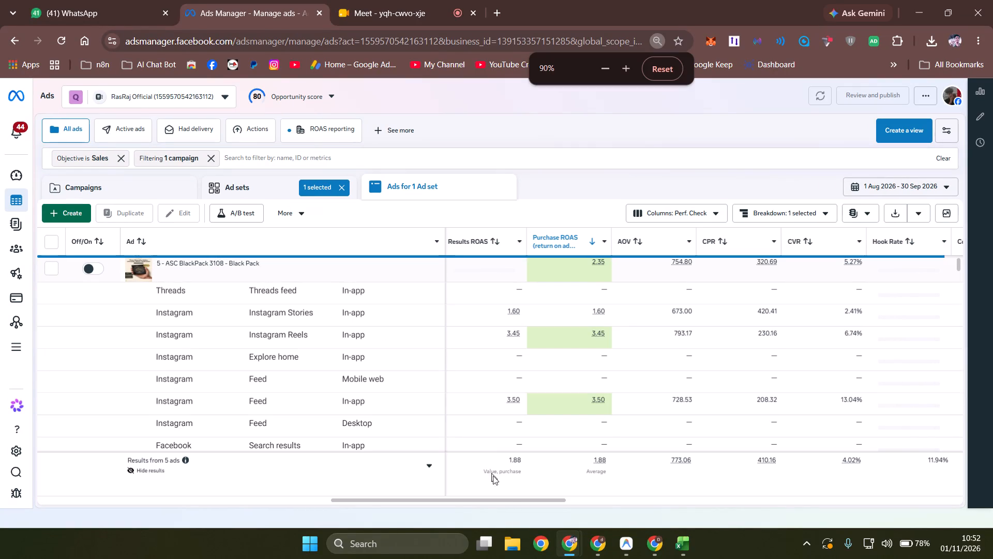
{"action": "scroll", "coordinate": [629, 455], "scroll_direction": "up", "scroll_amount": 1}
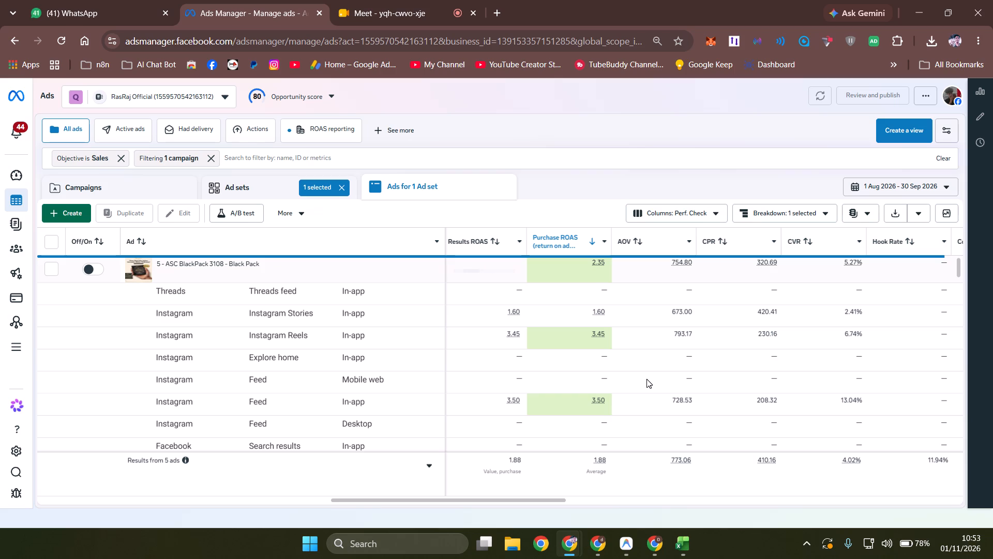
{"action": "scroll", "coordinate": [646, 379], "scroll_direction": "up", "scroll_amount": 1}
{"action": "scroll", "coordinate": [544, 369], "scroll_direction": "right", "scroll_amount": 6}
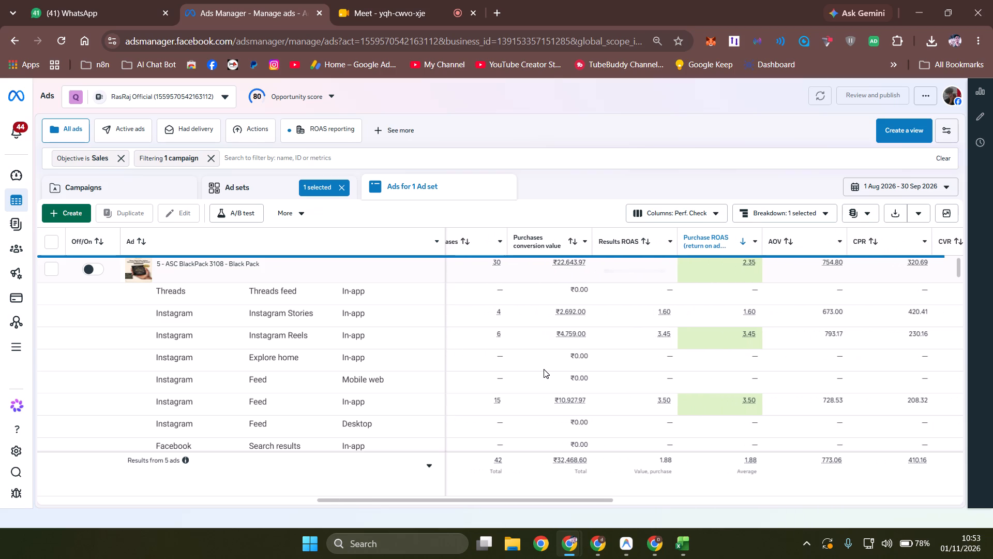
{"action": "scroll", "coordinate": [544, 369], "scroll_direction": "right", "scroll_amount": 1}
{"action": "scroll", "coordinate": [544, 369], "scroll_direction": "up", "scroll_amount": 1}
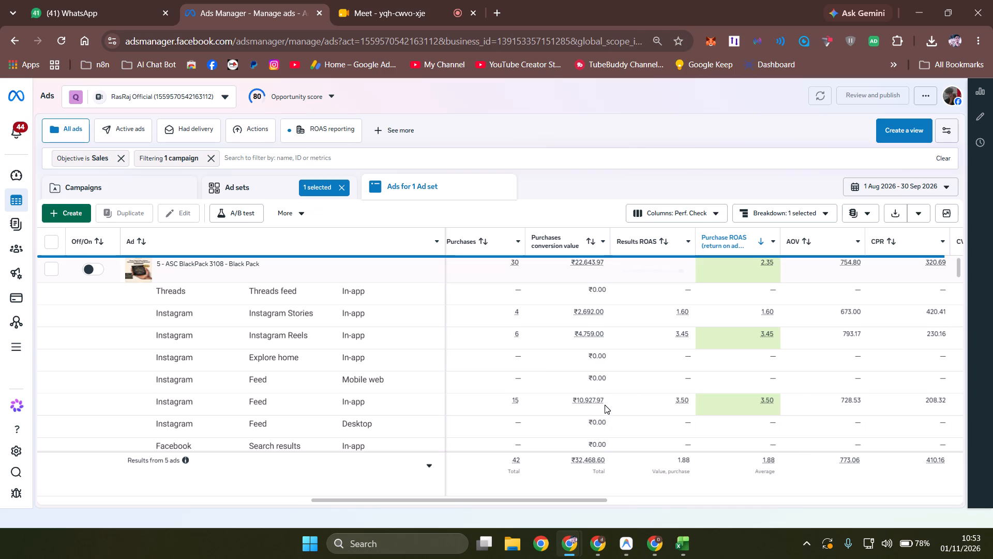
Compare the remaining placement results of 5 - ASC BlackPack 3108 with those of 1 - 4 Pack Video, and return to the first ad.
{"action": "scroll", "coordinate": [605, 405], "scroll_direction": "down", "scroll_amount": 1}
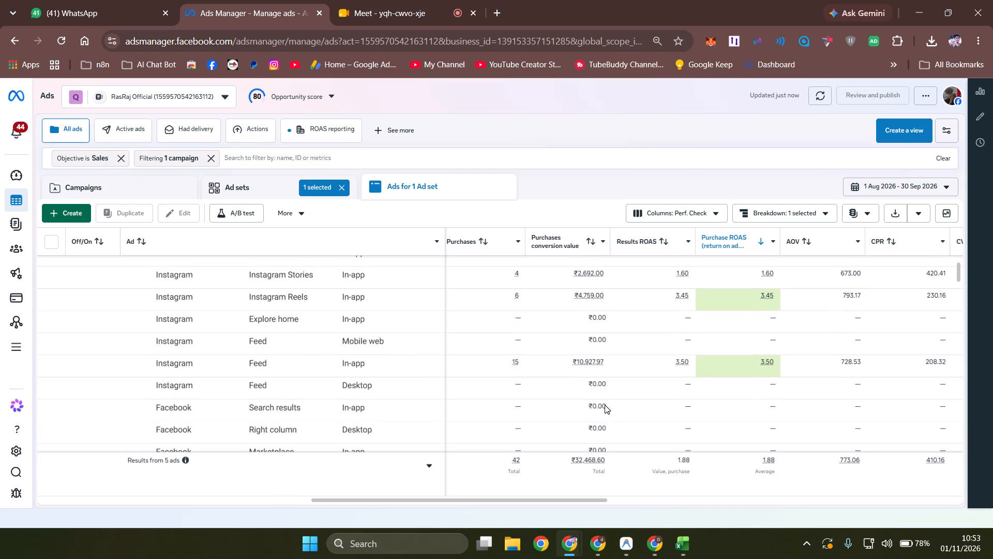
{"action": "scroll", "coordinate": [605, 405], "scroll_direction": "down", "scroll_amount": 2}
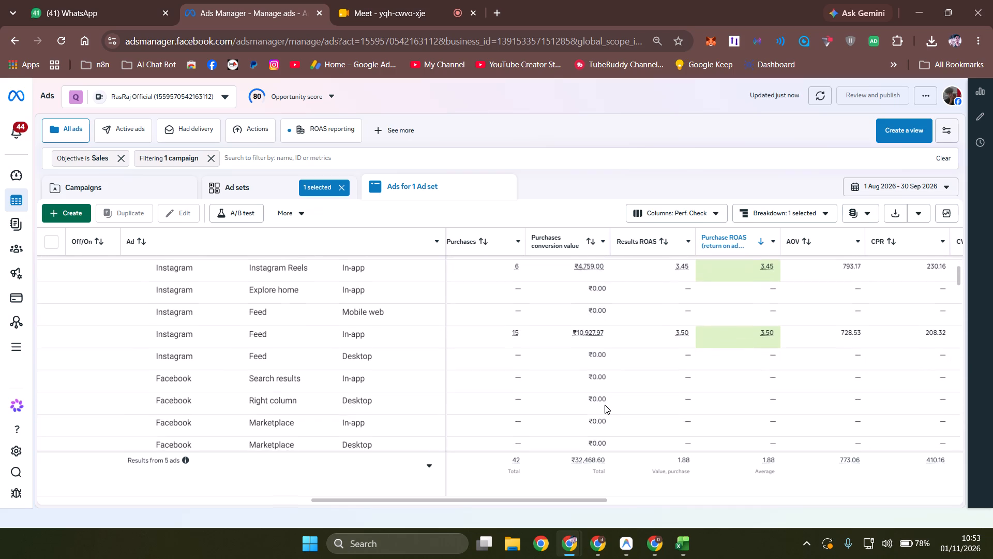
{"action": "scroll", "coordinate": [605, 405], "scroll_direction": "down", "scroll_amount": 2}
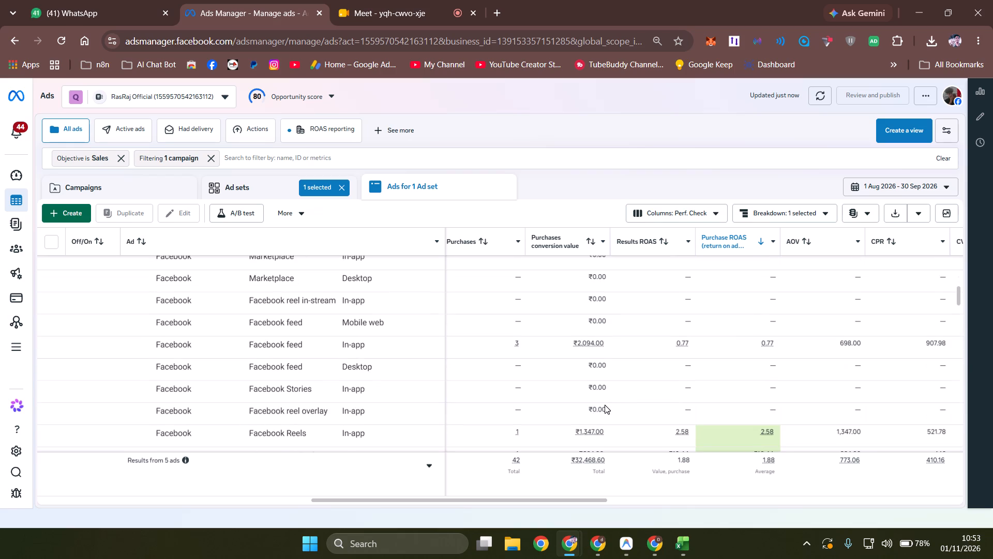
{"action": "scroll", "coordinate": [605, 405], "scroll_direction": "down", "scroll_amount": 3}
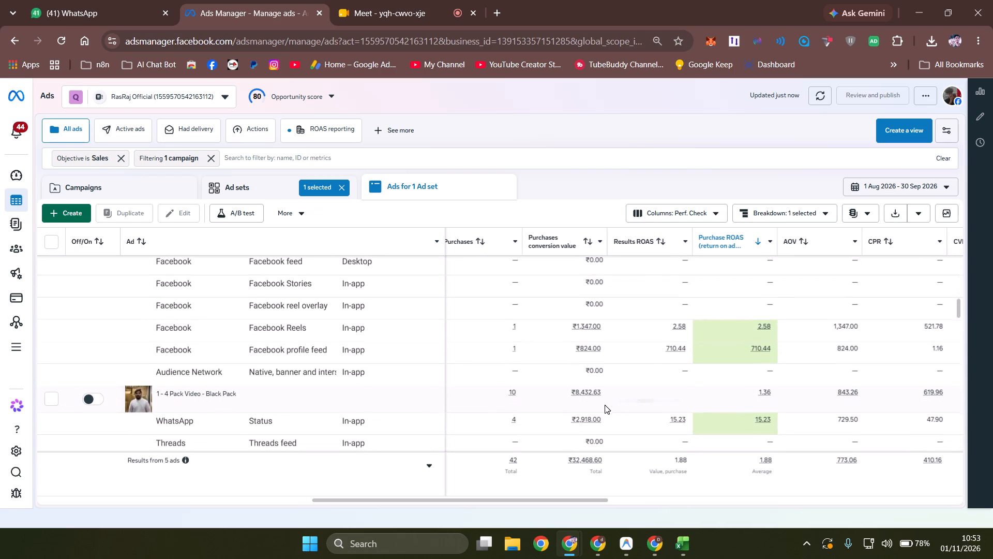
{"action": "scroll", "coordinate": [605, 405], "scroll_direction": "down", "scroll_amount": 1}
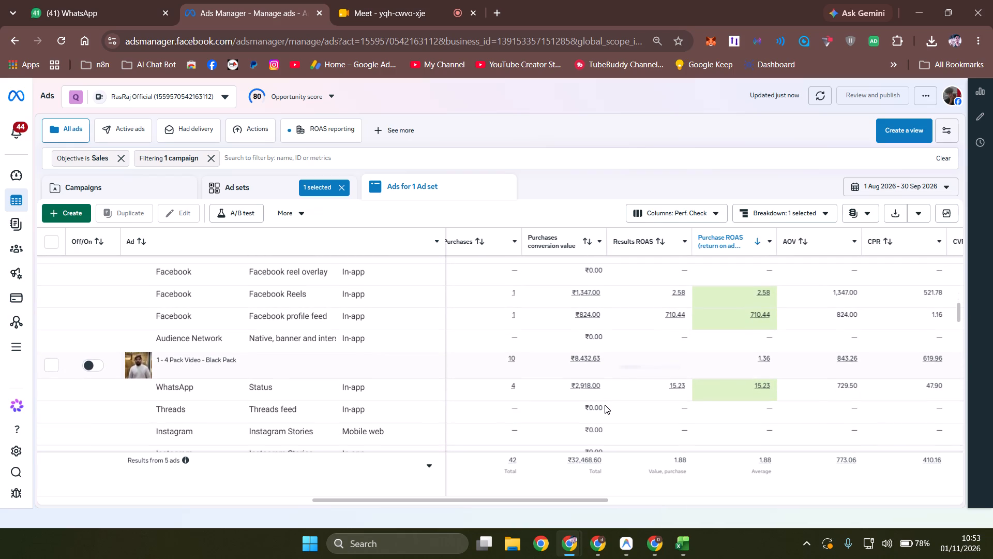
{"action": "scroll", "coordinate": [605, 405], "scroll_direction": "down", "scroll_amount": 2}
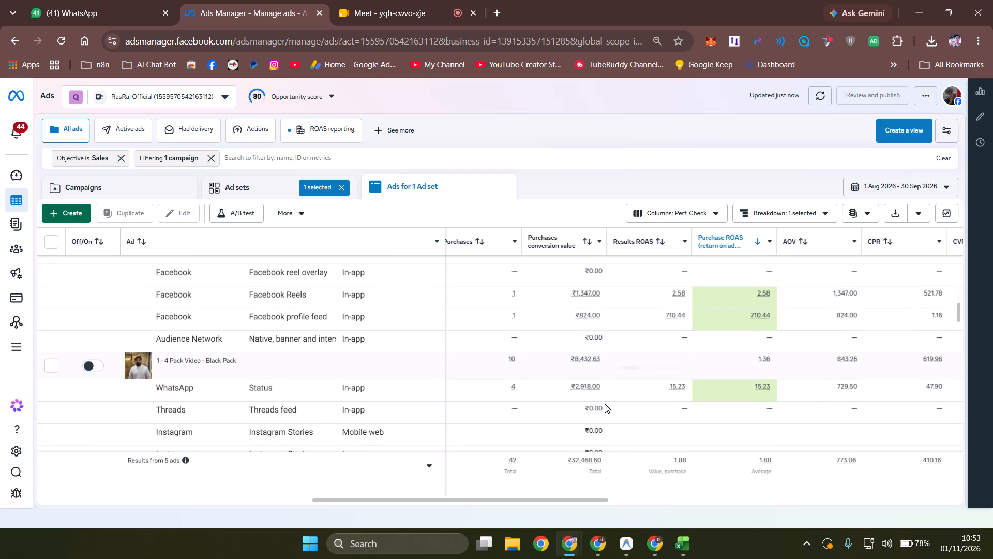
{"action": "left_click_drag", "start_coordinate": [605, 404], "coordinate": [606, 403]}
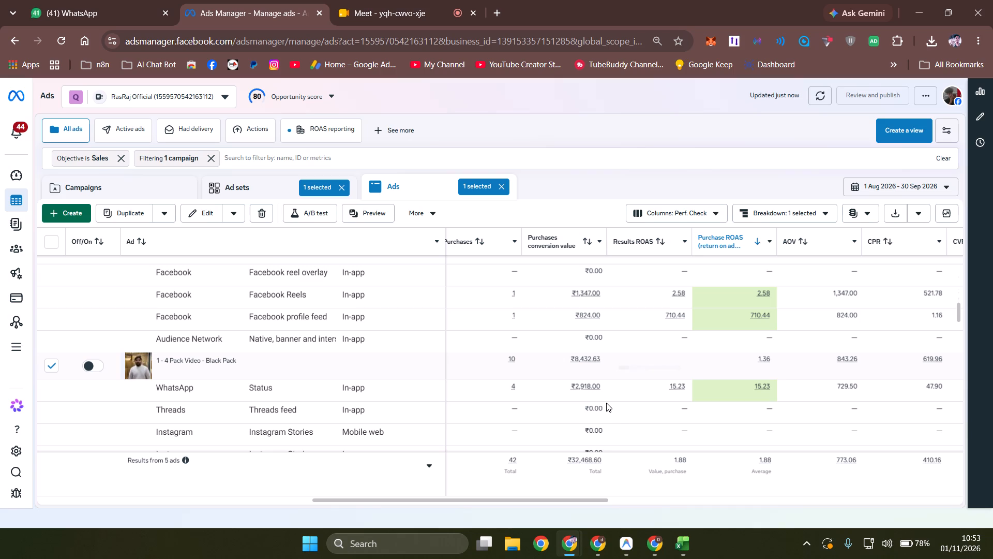
{"action": "left_click_drag", "start_coordinate": [606, 403], "coordinate": [615, 415]}
{"action": "scroll", "coordinate": [618, 404], "scroll_direction": "up", "scroll_amount": 3}
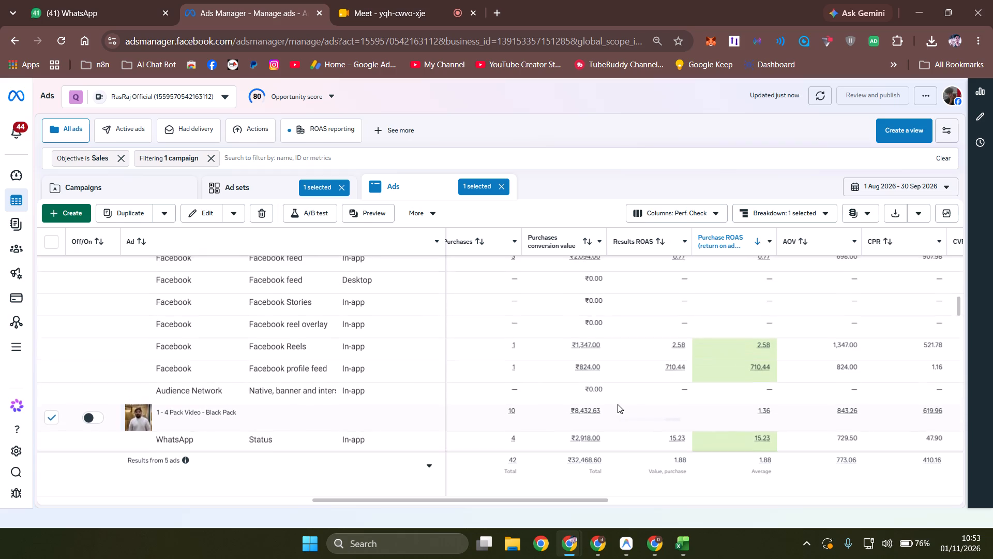
{"action": "scroll", "coordinate": [618, 404], "scroll_direction": "up", "scroll_amount": 7}
{"action": "scroll", "coordinate": [510, 407], "scroll_direction": "up", "scroll_amount": 1}
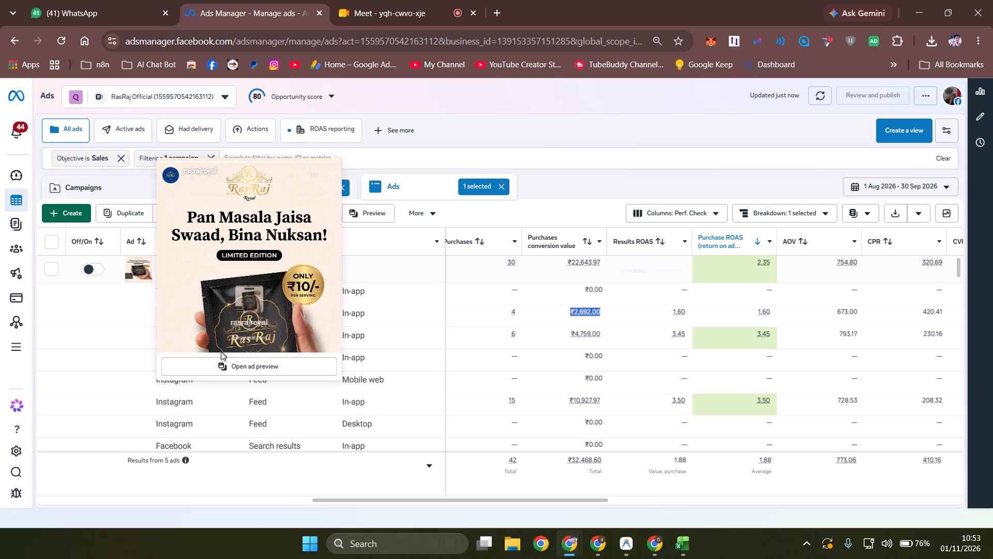
Preview the 5 - ASC BlackPack 3108 ad, view its Facebook Feed image full size in a new tab, and return to close the preview.
{"action": "left_click", "coordinate": [222, 366]}
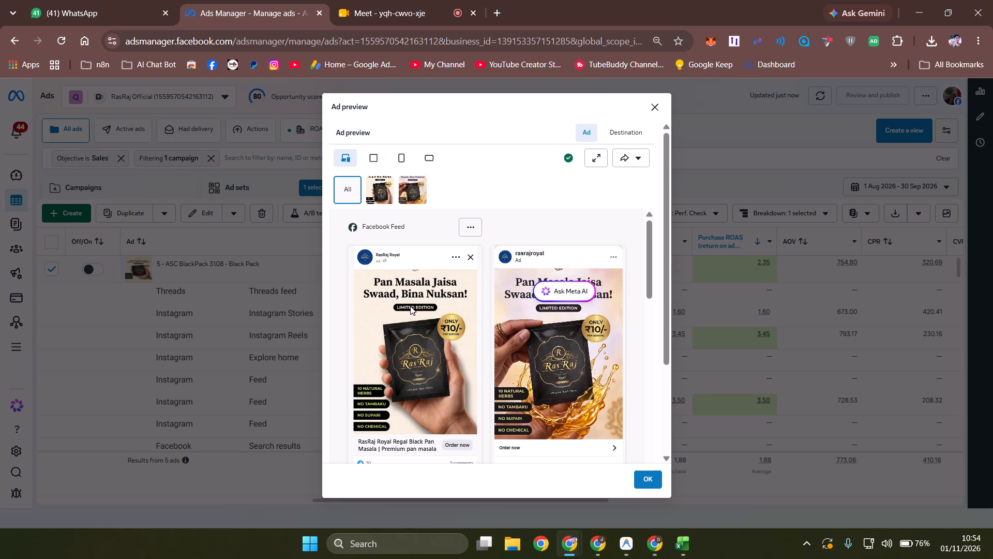
{"action": "right_click", "coordinate": [412, 366]}
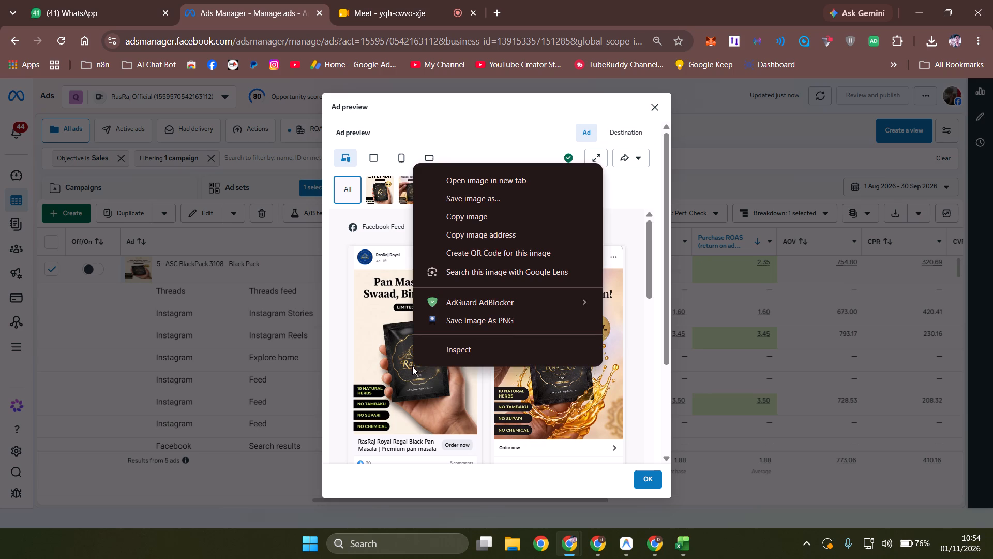
{"action": "left_click", "coordinate": [483, 182]}
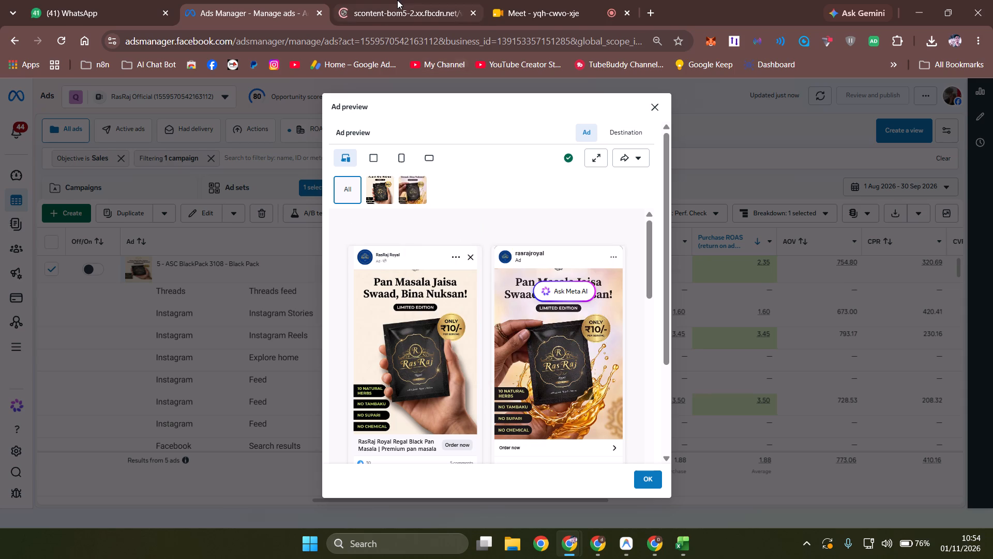
{"action": "left_click", "coordinate": [397, 0]}
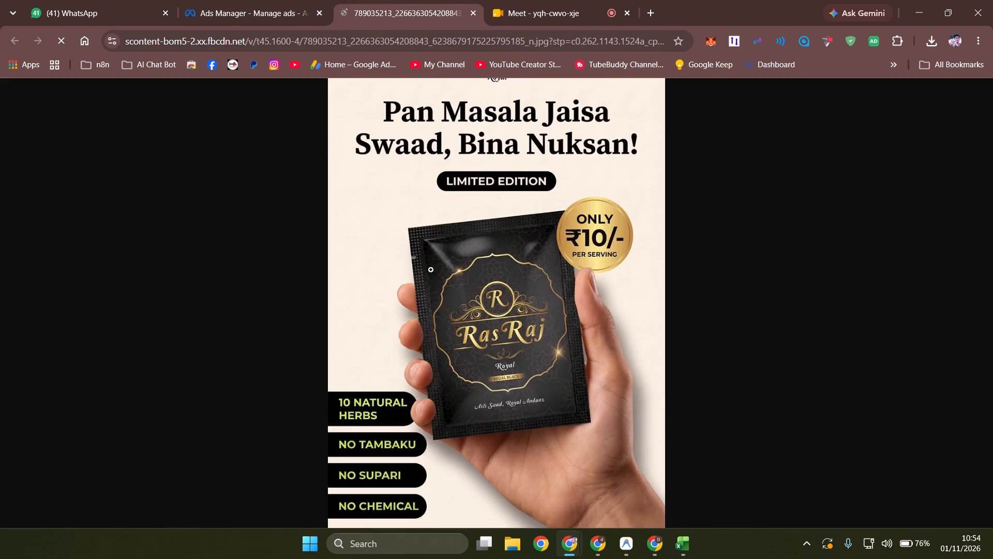
{"action": "left_click", "coordinate": [447, 266]}
{"action": "scroll", "coordinate": [413, 264], "scroll_direction": "up", "scroll_amount": 1}
{"action": "left_click", "coordinate": [413, 264]}
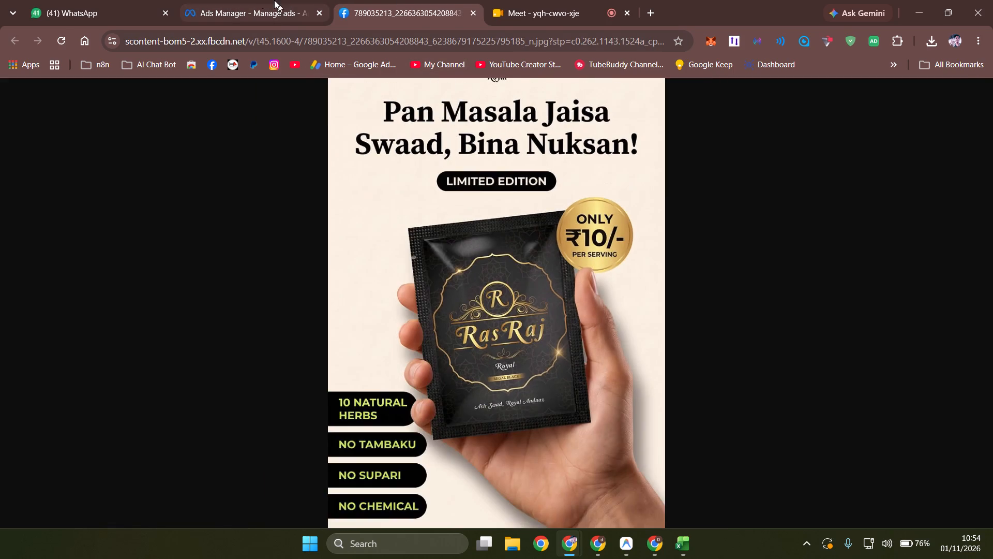
{"action": "left_click", "coordinate": [262, 0]}
{"action": "left_click", "coordinate": [655, 108]}
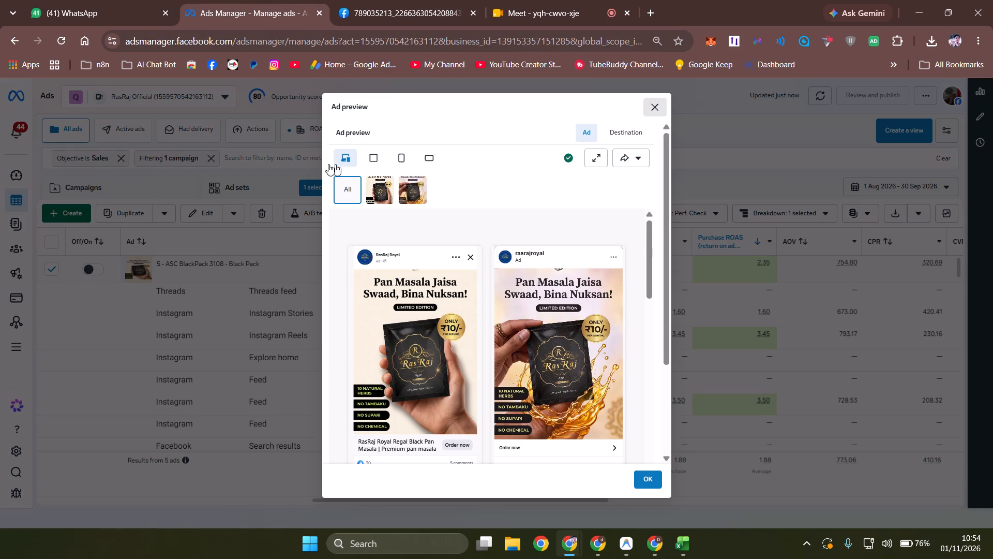
Leave the ad preview for the campaign list and remove the Placement breakdown.
{"action": "left_click", "coordinate": [154, 193]}
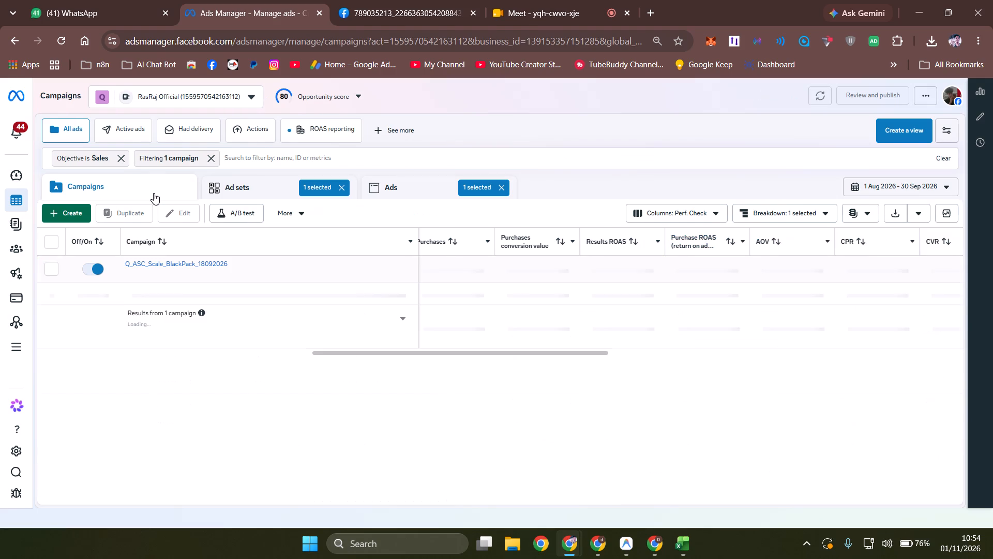
{"action": "left_click", "coordinate": [781, 217]}
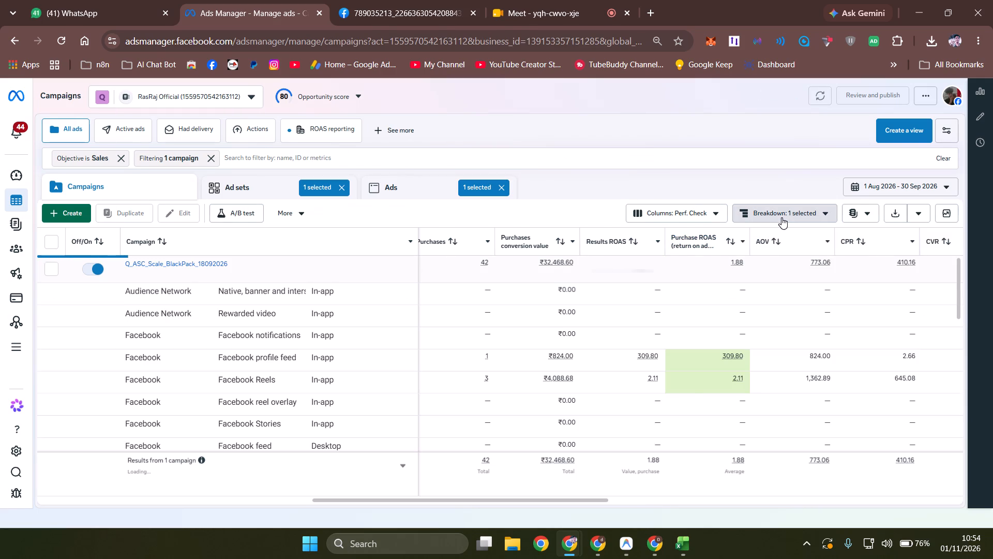
{"action": "left_click", "coordinate": [705, 344]}
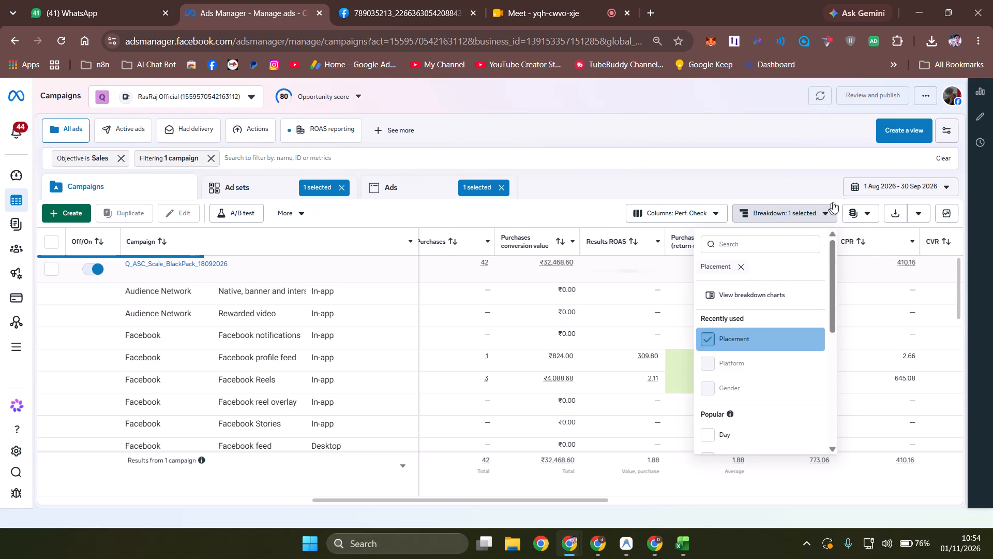
Set the campaign report's date range to 1 September–1 October 2026.
{"action": "left_click", "coordinate": [879, 185]}
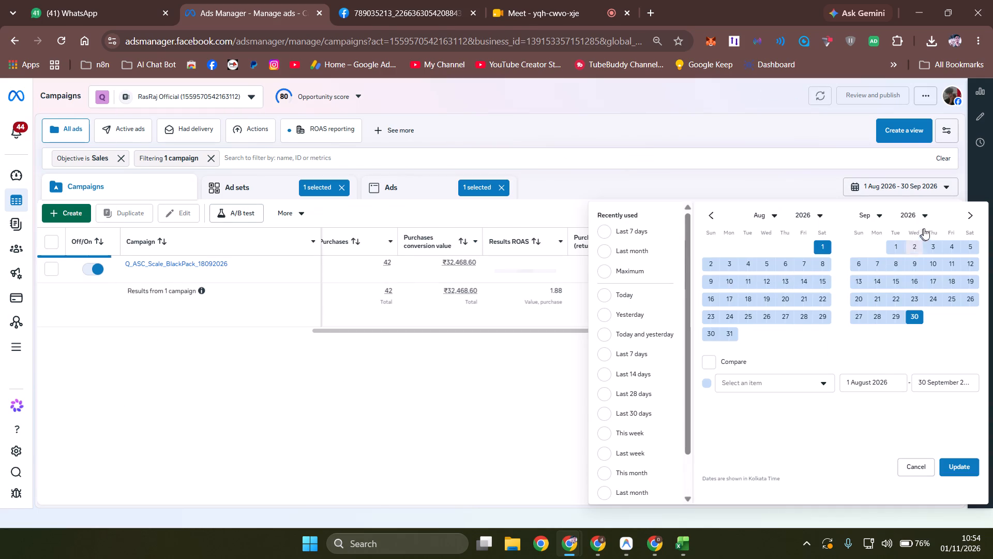
{"action": "left_click", "coordinate": [966, 216]}
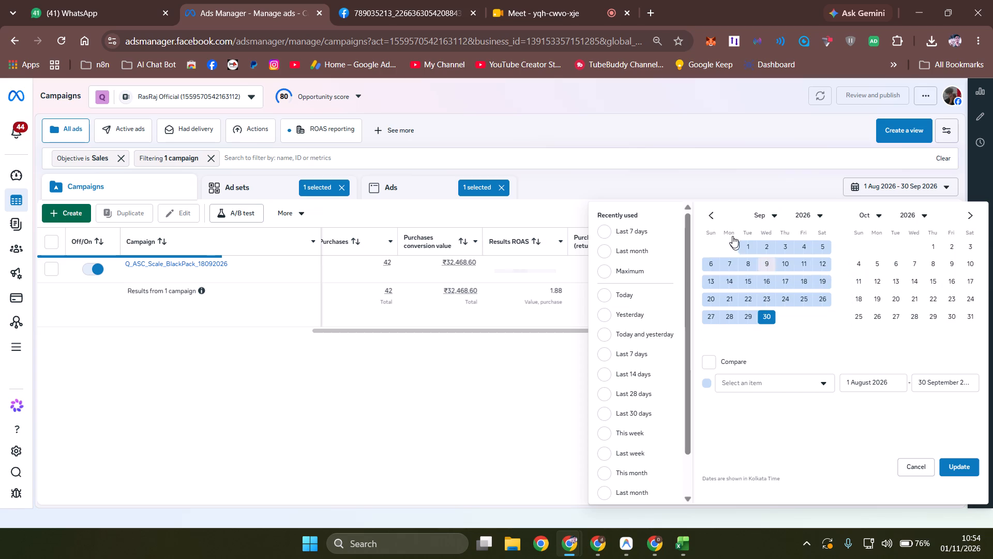
{"action": "left_click", "coordinate": [746, 244]}
{"action": "left_click", "coordinate": [929, 245]}
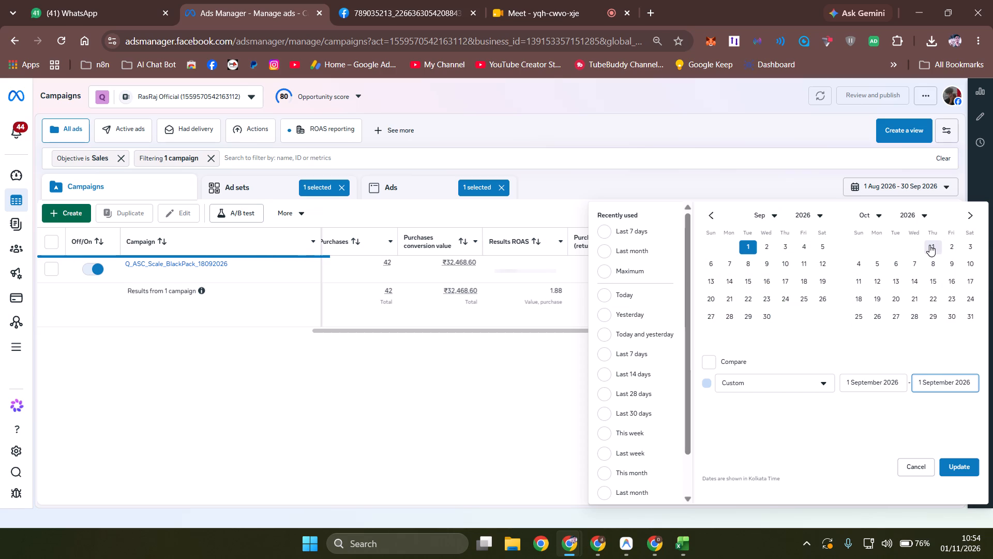
{"action": "left_click", "coordinate": [955, 464]}
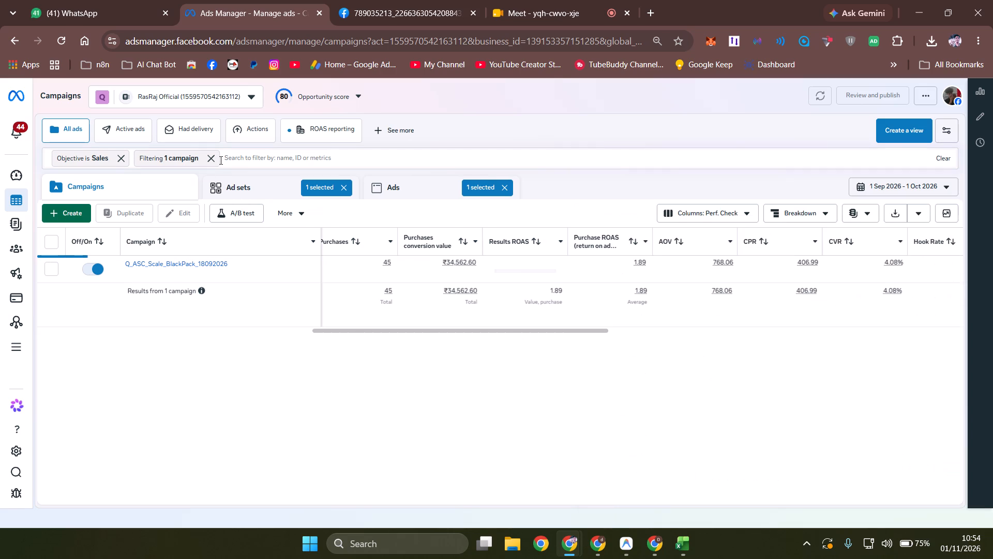
Clear the ad set and ad selections and list all ads of the filtered BlackPack campaign.
{"action": "left_click_drag", "start_coordinate": [214, 160], "coordinate": [340, 213]}
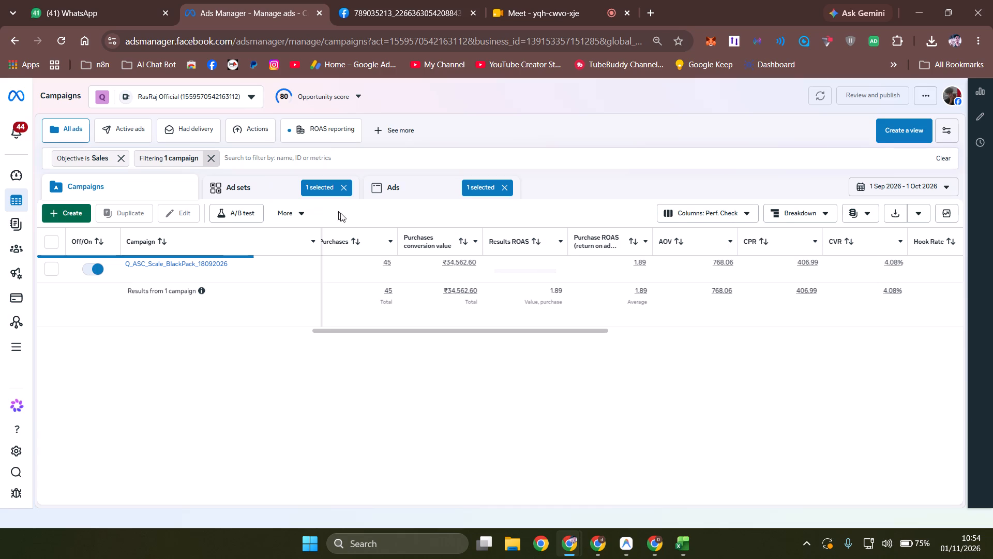
{"action": "left_click_drag", "start_coordinate": [340, 213], "coordinate": [496, 400]}
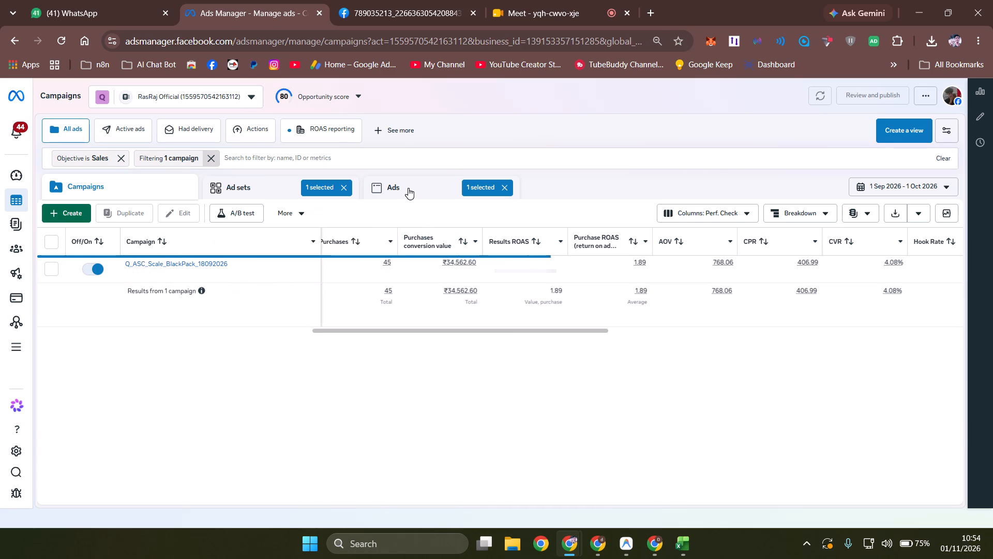
{"action": "left_click", "coordinate": [348, 189]}
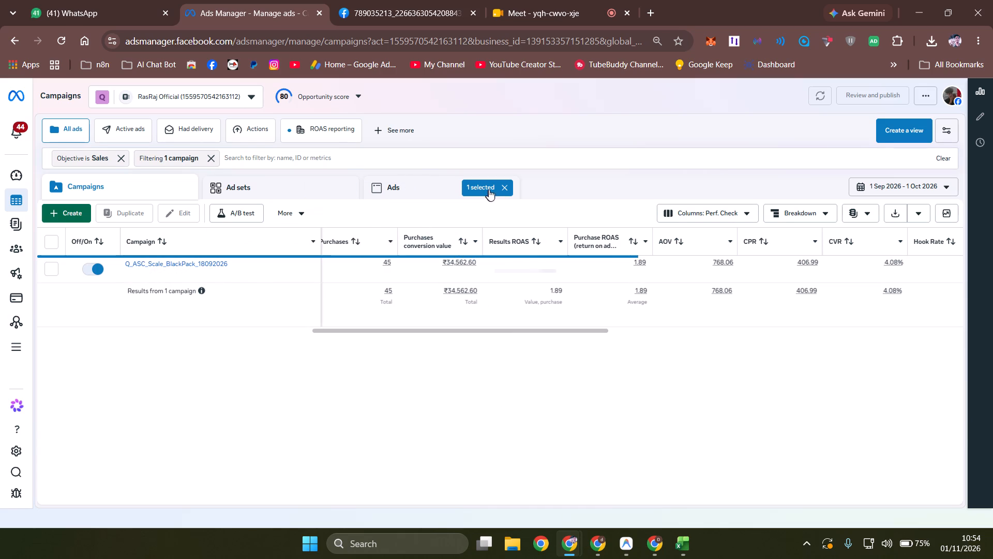
{"action": "left_click", "coordinate": [500, 186]}
{"action": "left_click", "coordinate": [435, 190]}
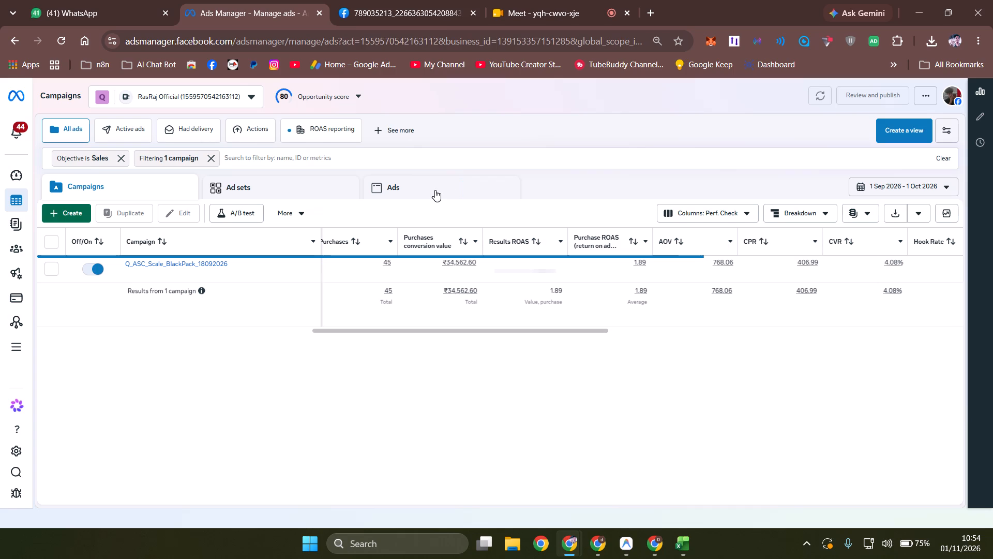
Find the Audience segments breakdown by searching for "seg" and apply it to the BlackPack ads report.
{"action": "left_click", "coordinate": [802, 216]}
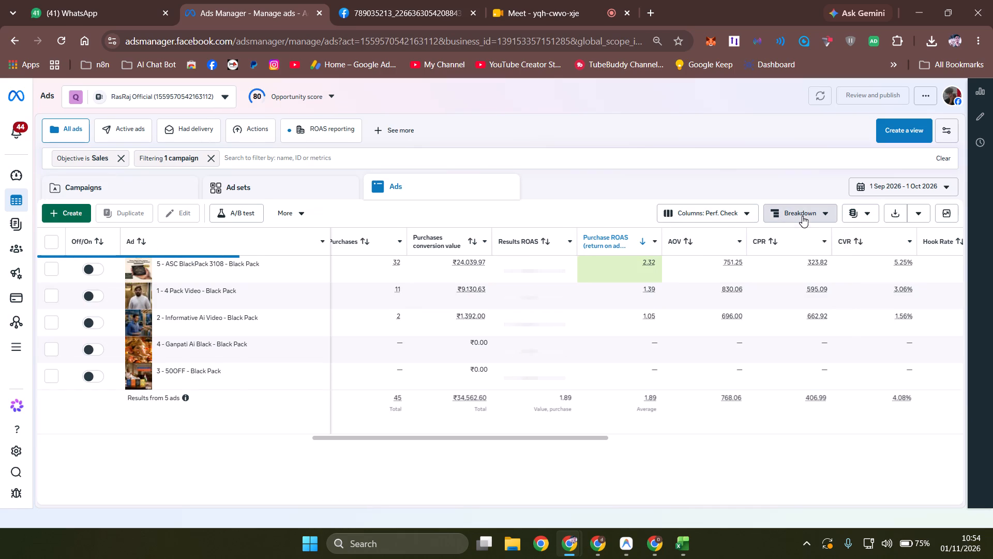
{"action": "scroll", "coordinate": [747, 368], "scroll_direction": "down", "scroll_amount": 2}
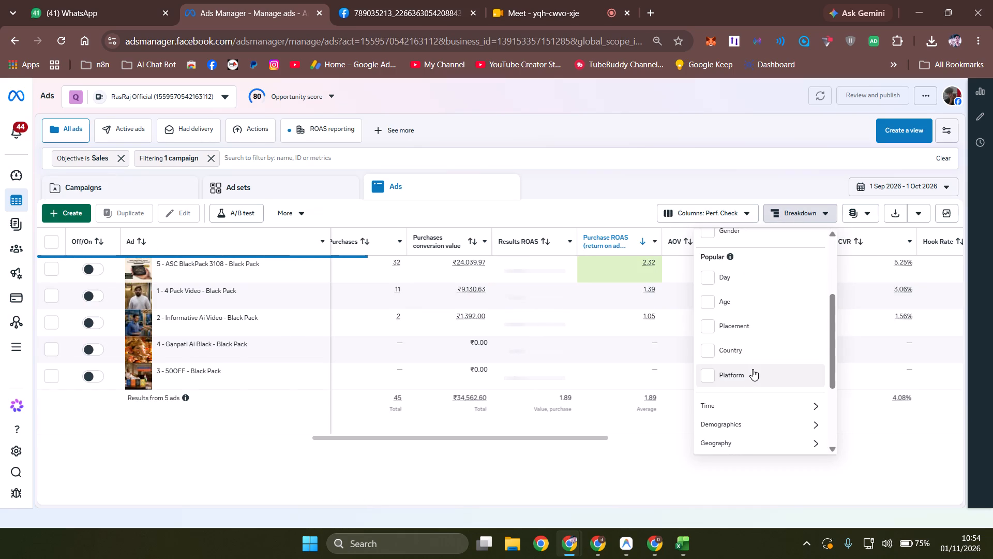
{"action": "scroll", "coordinate": [763, 374], "scroll_direction": "down", "scroll_amount": 2}
{"action": "scroll", "coordinate": [745, 275], "scroll_direction": "up", "scroll_amount": 4}
{"action": "left_click", "coordinate": [756, 249]}
{"action": "left_click", "coordinate": [758, 243]}
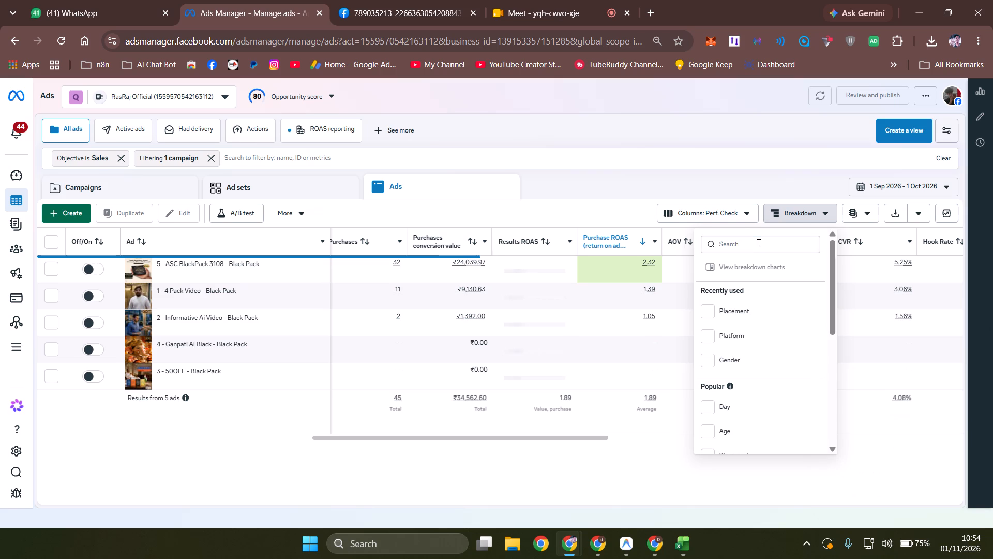
{"action": "type", "text": "seg"}
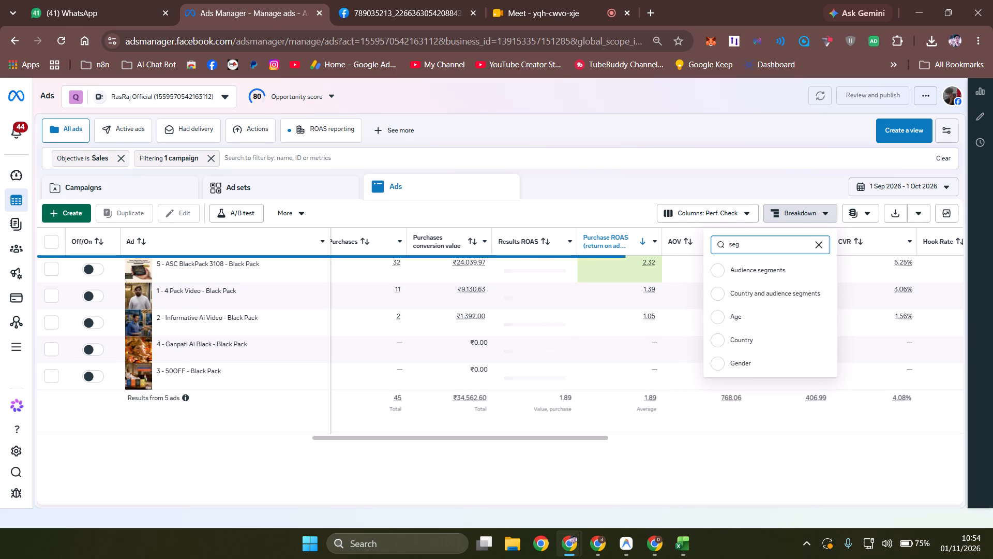
{"action": "left_click", "coordinate": [783, 274]}
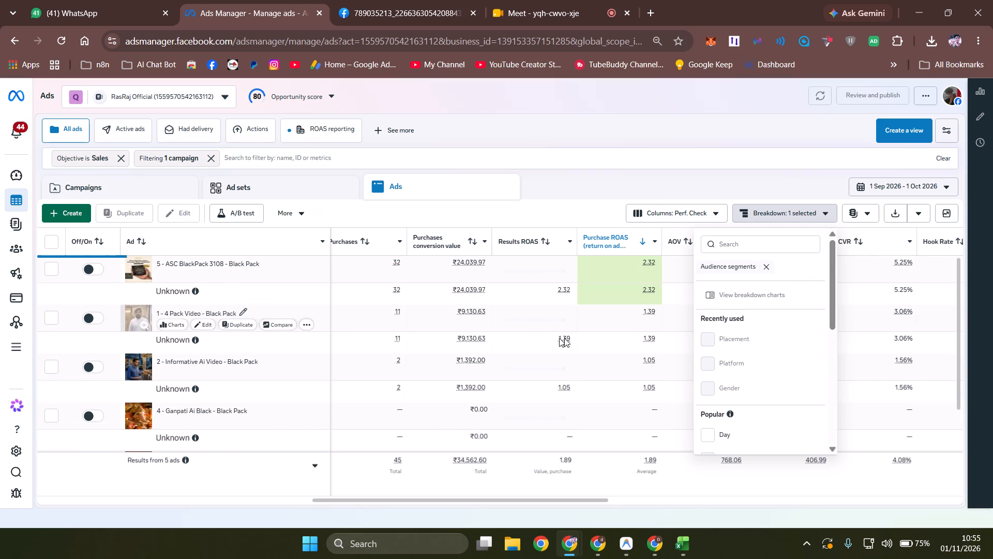
{"action": "left_click", "coordinate": [565, 185]}
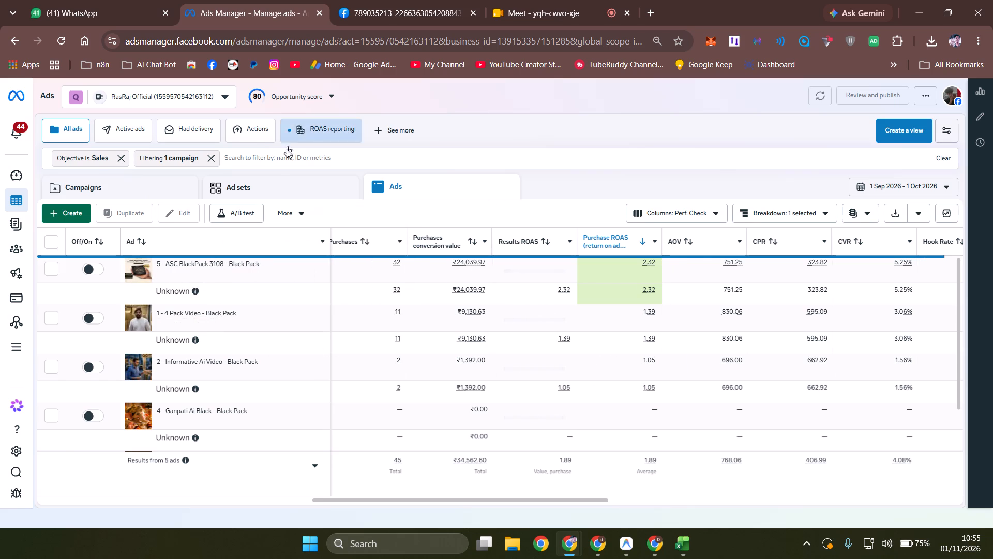
Open the settings of campaign Q_ASC_Scale_BlackPack_18092026 from the campaign list and examine its budget, A/B test and audience segment reporting sections.
{"action": "left_click", "coordinate": [281, 181]}
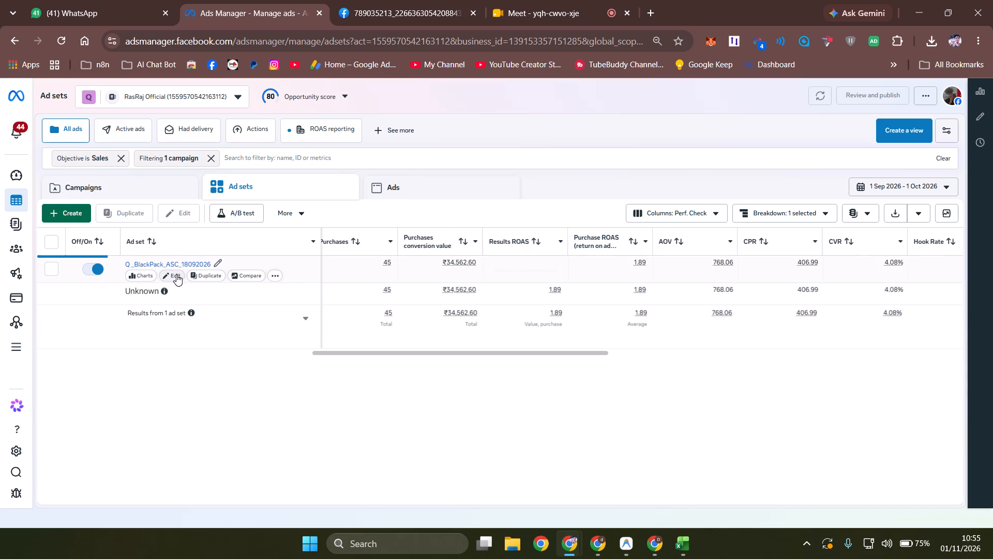
{"action": "left_click", "coordinate": [164, 187]}
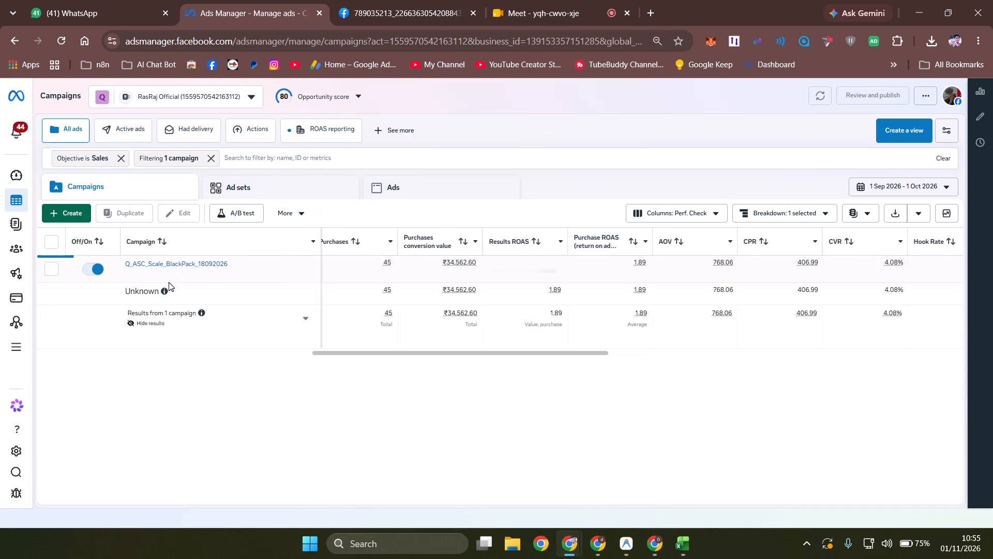
{"action": "left_click", "coordinate": [173, 277]}
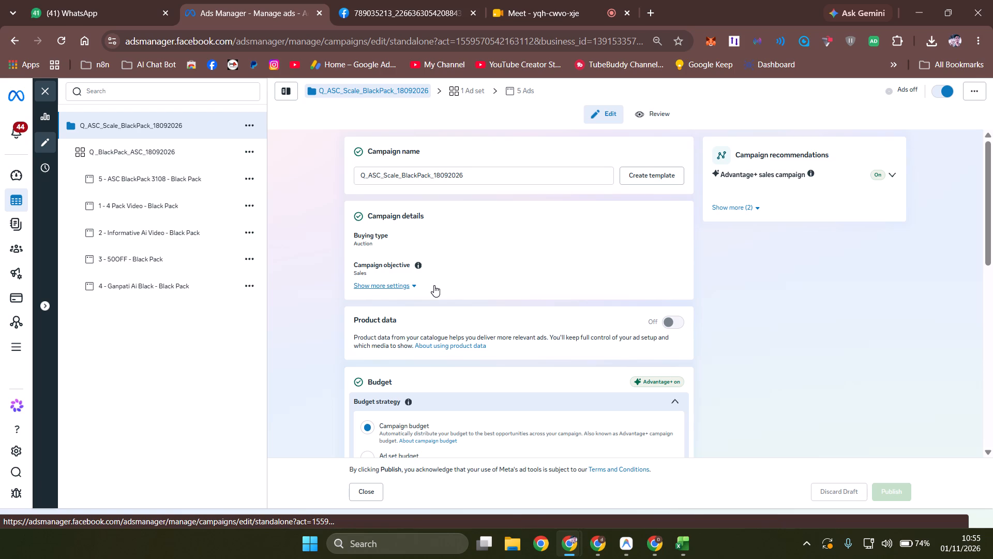
{"action": "left_click_drag", "start_coordinate": [990, 213], "coordinate": [982, 223]}
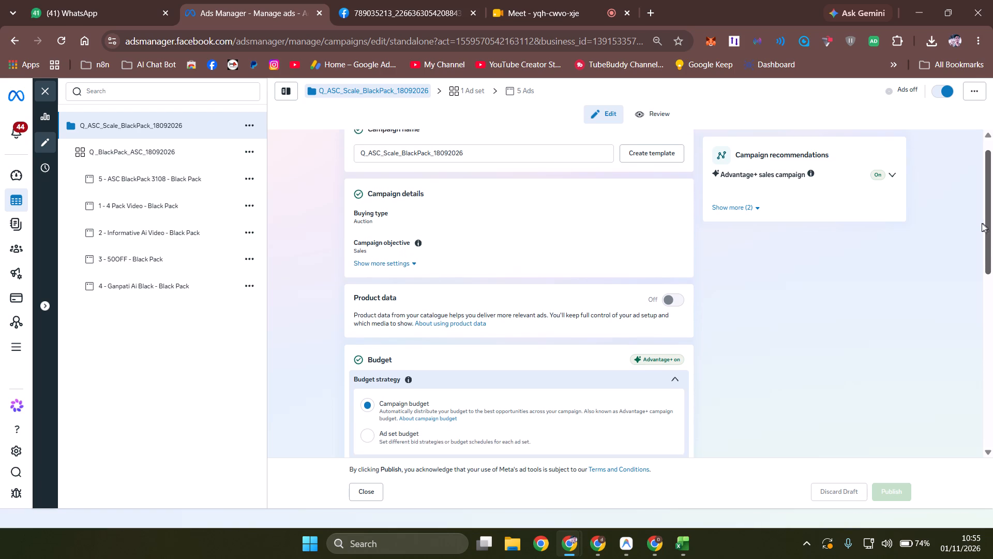
{"action": "left_click_drag", "start_coordinate": [982, 223], "coordinate": [961, 260]}
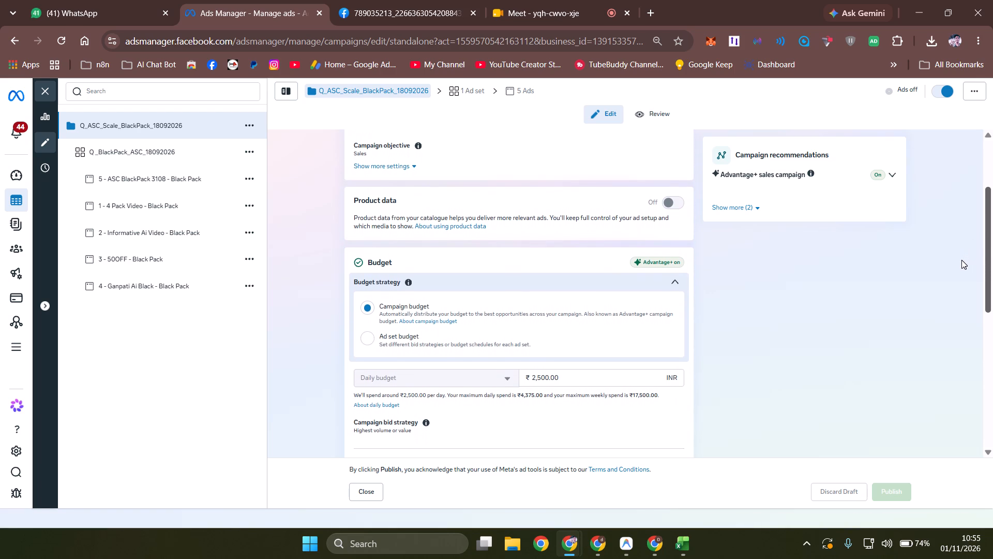
{"action": "left_click_drag", "start_coordinate": [961, 260], "coordinate": [947, 282]}
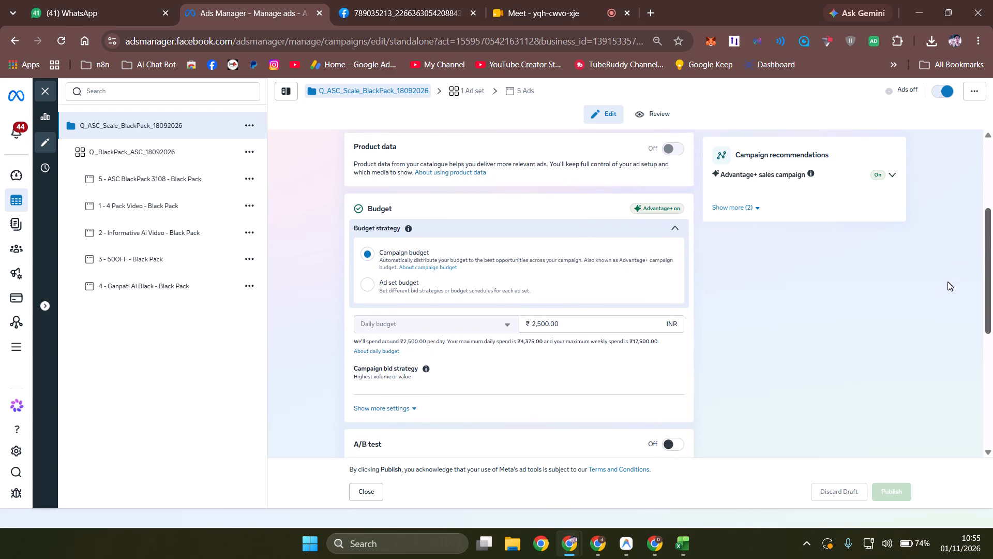
{"action": "left_click_drag", "start_coordinate": [947, 282], "coordinate": [907, 345]}
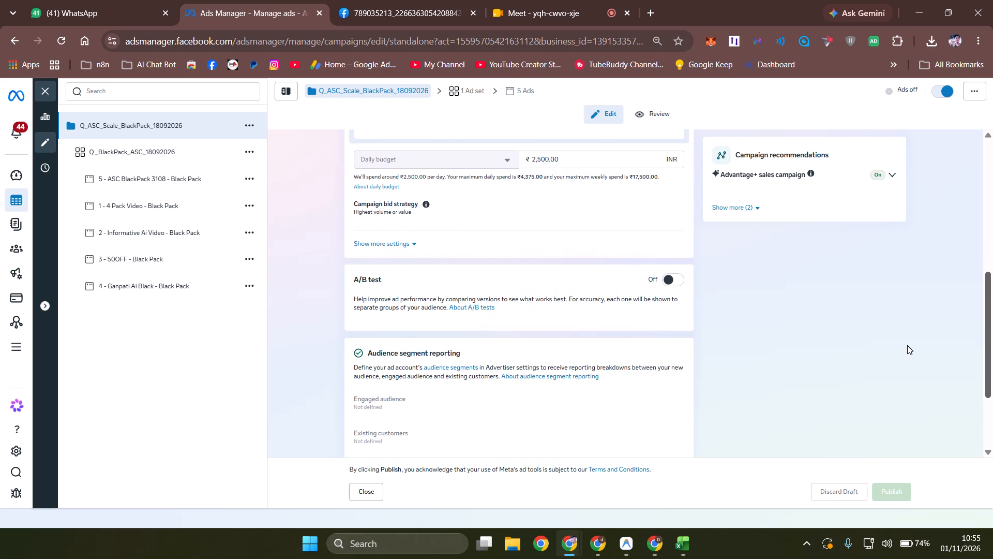
{"action": "left_click_drag", "start_coordinate": [907, 345], "coordinate": [915, 443]}
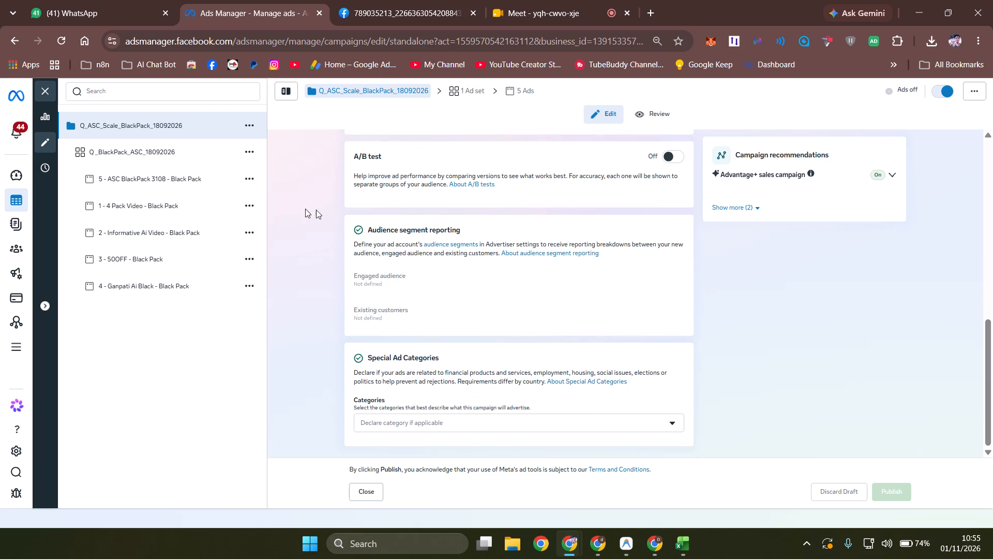
Open the settings of ad set Q_BlackPack_ASC_18092026 for review.
{"action": "left_click", "coordinate": [114, 154]}
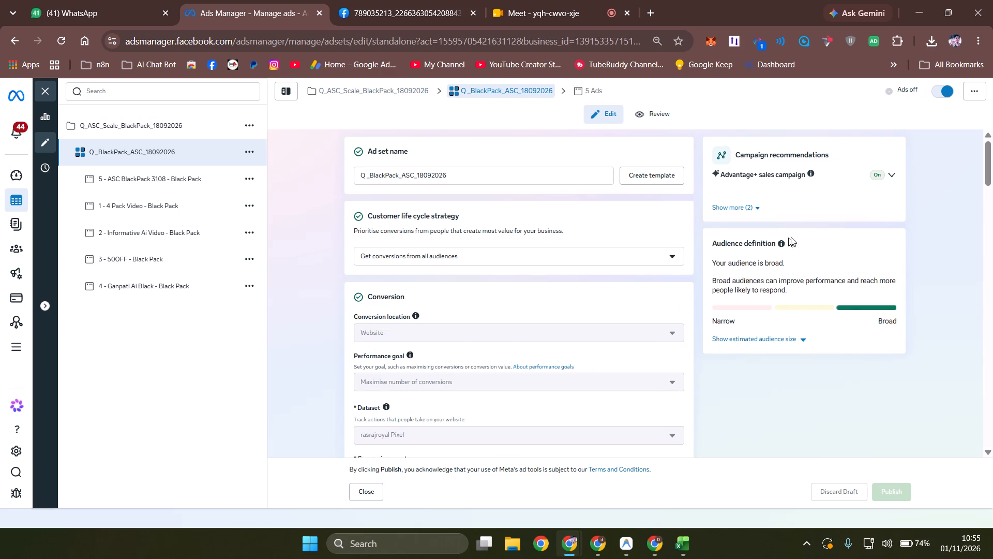
Examine the ad set's conversion, budget and schedule, audience control and placement settings, then close the editor.
{"action": "left_click_drag", "start_coordinate": [992, 165], "coordinate": [989, 171]}
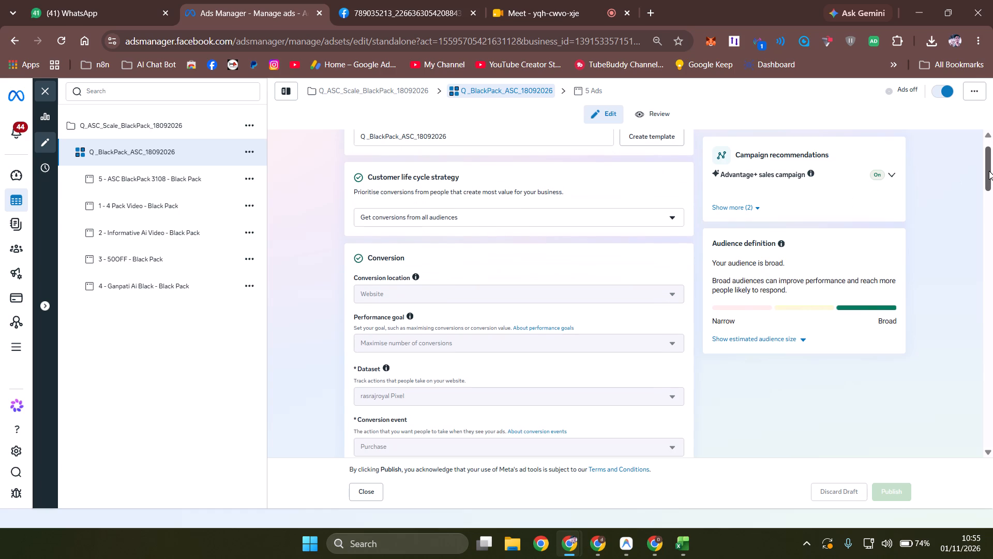
{"action": "left_click_drag", "start_coordinate": [989, 171], "coordinate": [989, 175]}
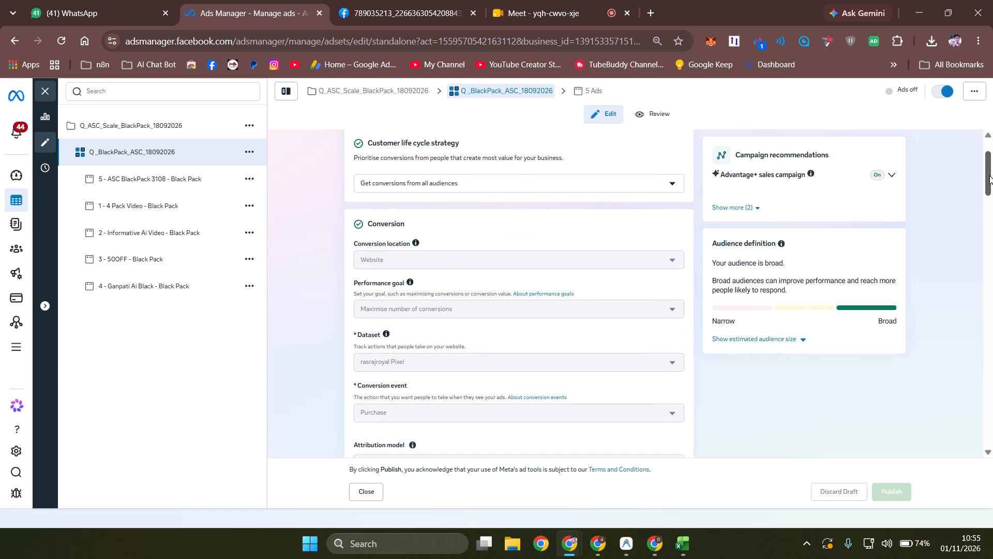
{"action": "left_click_drag", "start_coordinate": [989, 175], "coordinate": [991, 179]}
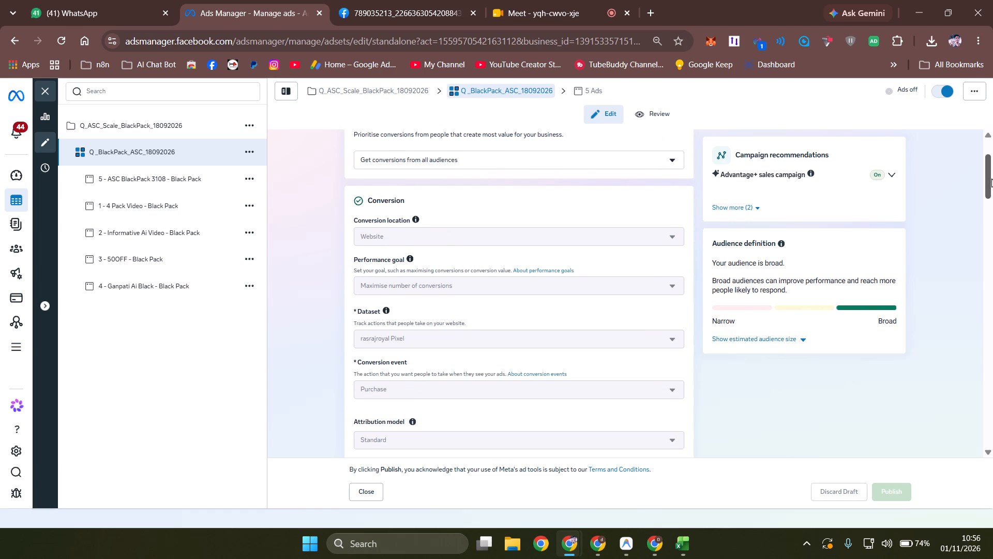
{"action": "left_click_drag", "start_coordinate": [991, 179], "coordinate": [992, 186]}
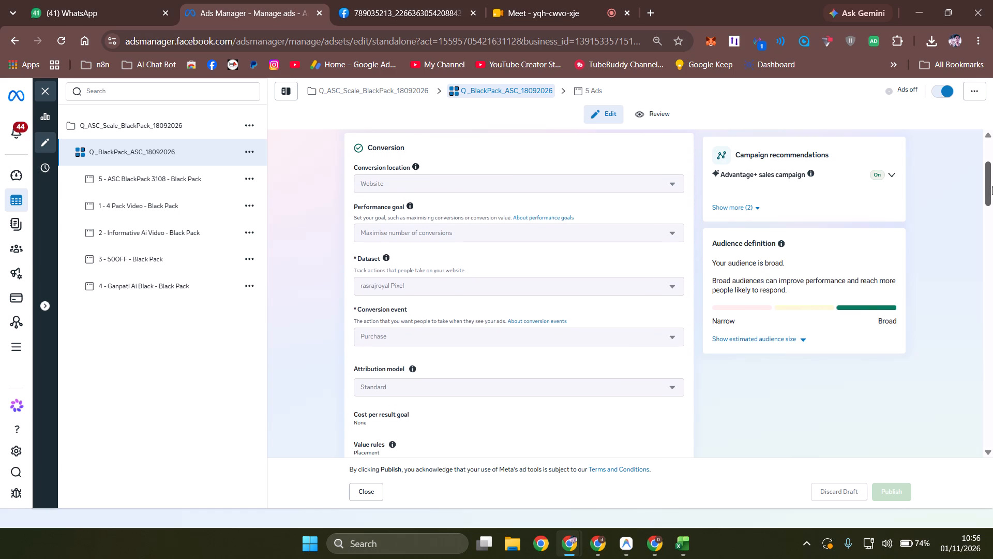
{"action": "left_click_drag", "start_coordinate": [992, 186], "coordinate": [992, 200]}
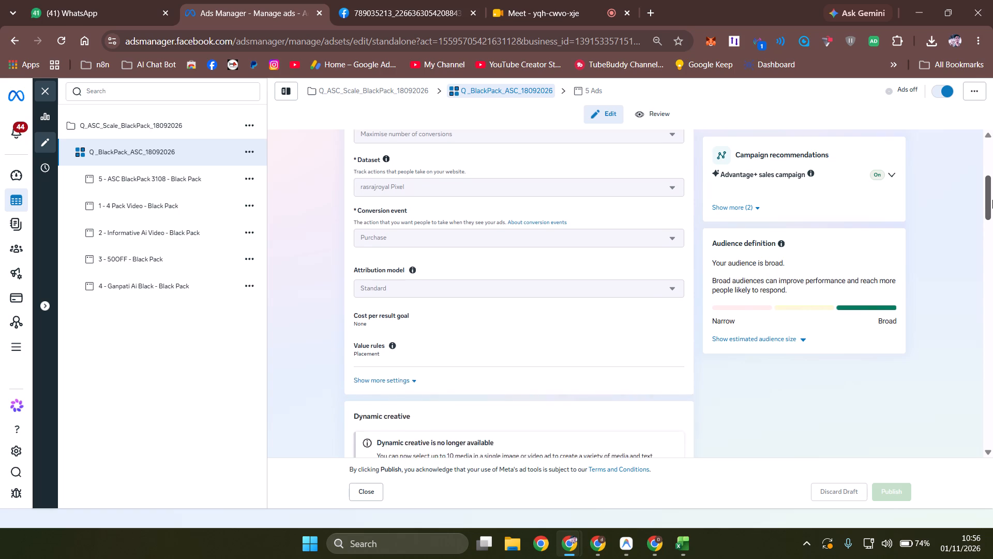
{"action": "left_click_drag", "start_coordinate": [992, 200], "coordinate": [986, 240]}
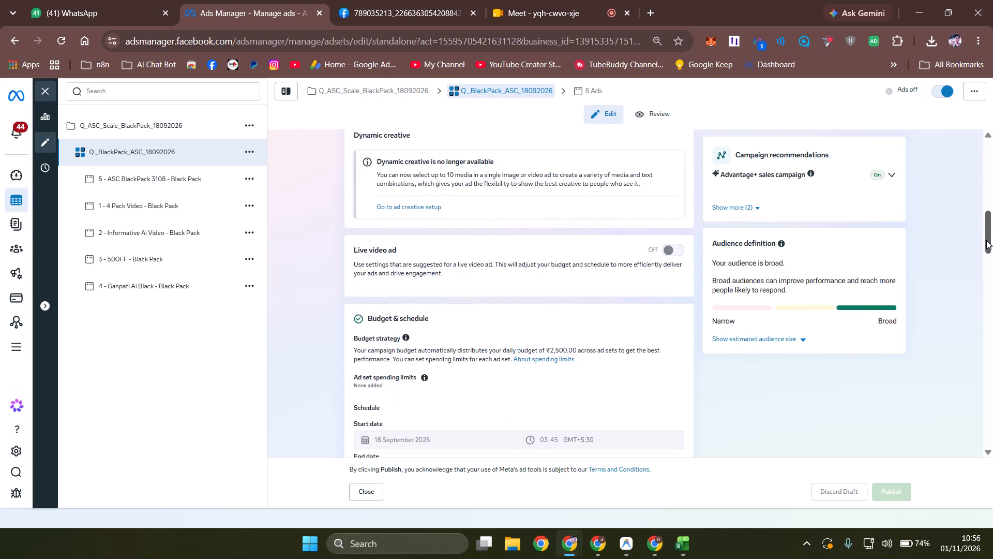
{"action": "left_click_drag", "start_coordinate": [986, 240], "coordinate": [985, 264]}
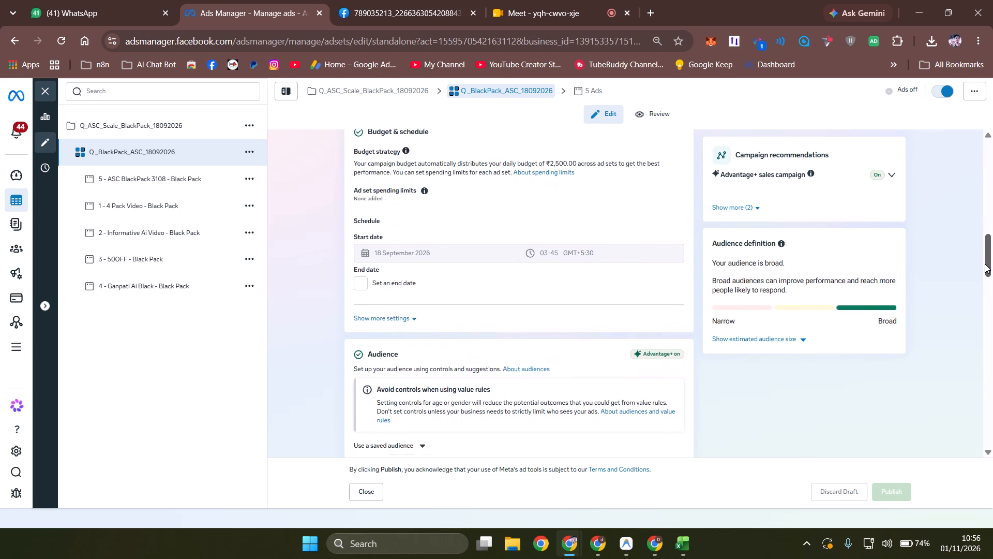
{"action": "left_click_drag", "start_coordinate": [985, 264], "coordinate": [982, 295]}
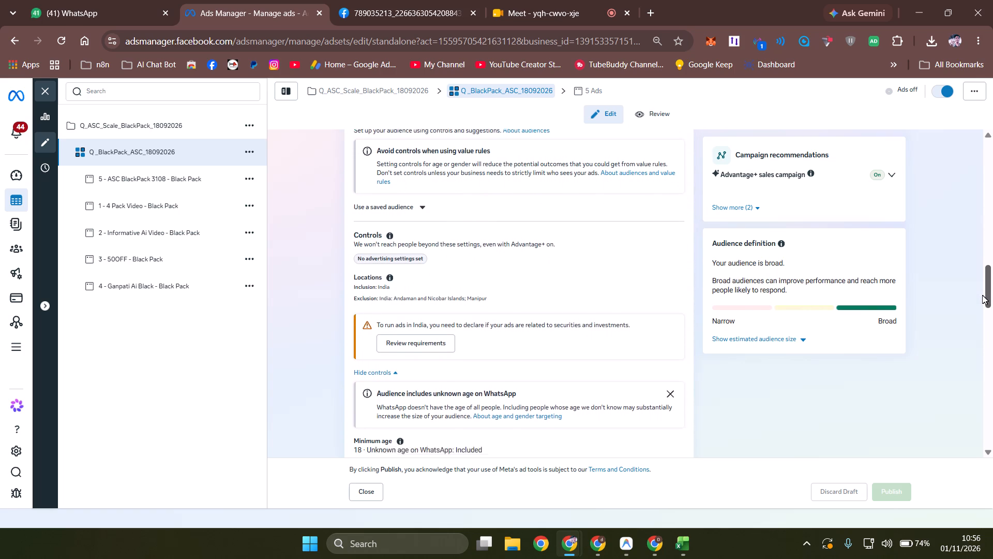
{"action": "left_click_drag", "start_coordinate": [982, 295], "coordinate": [982, 304]}
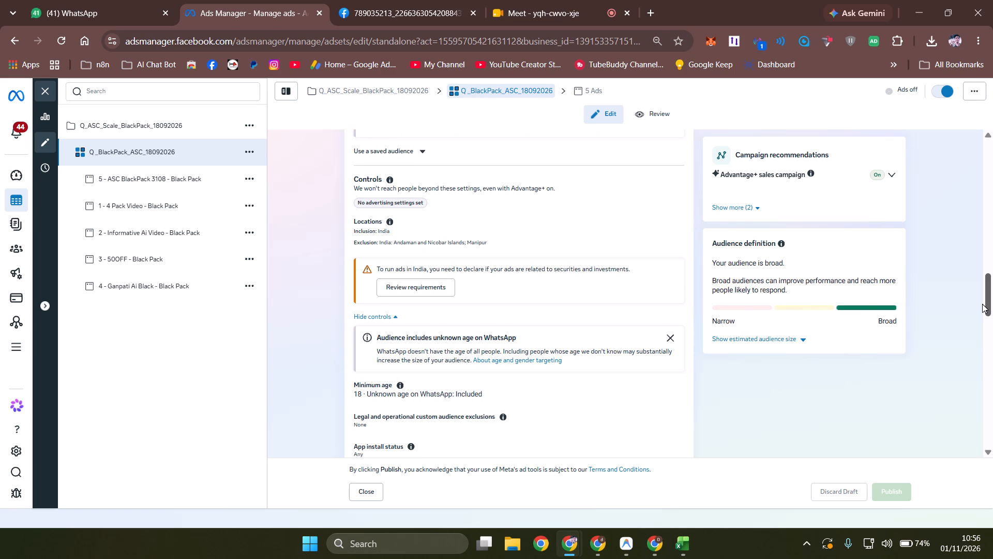
{"action": "left_click_drag", "start_coordinate": [982, 304], "coordinate": [982, 333]}
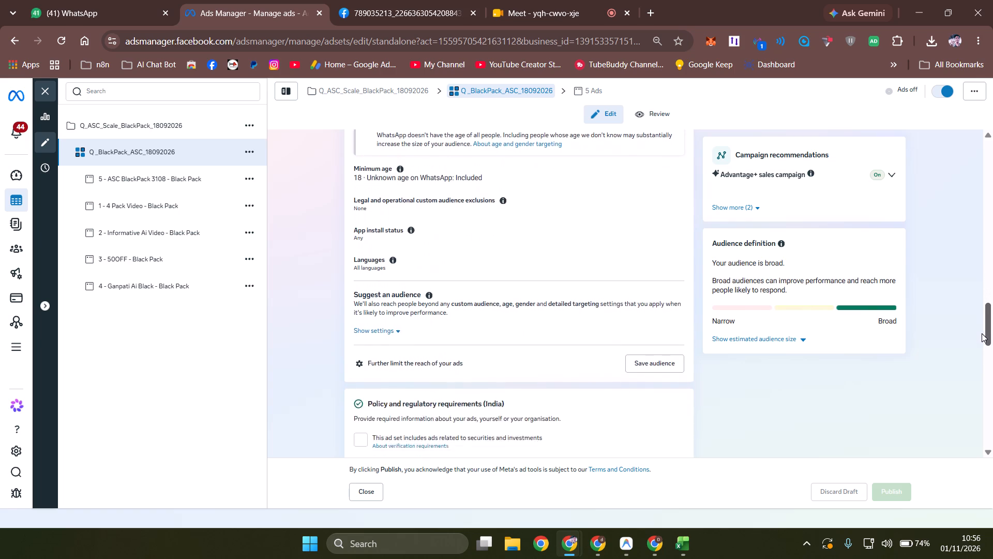
{"action": "left_click_drag", "start_coordinate": [982, 333], "coordinate": [986, 357]}
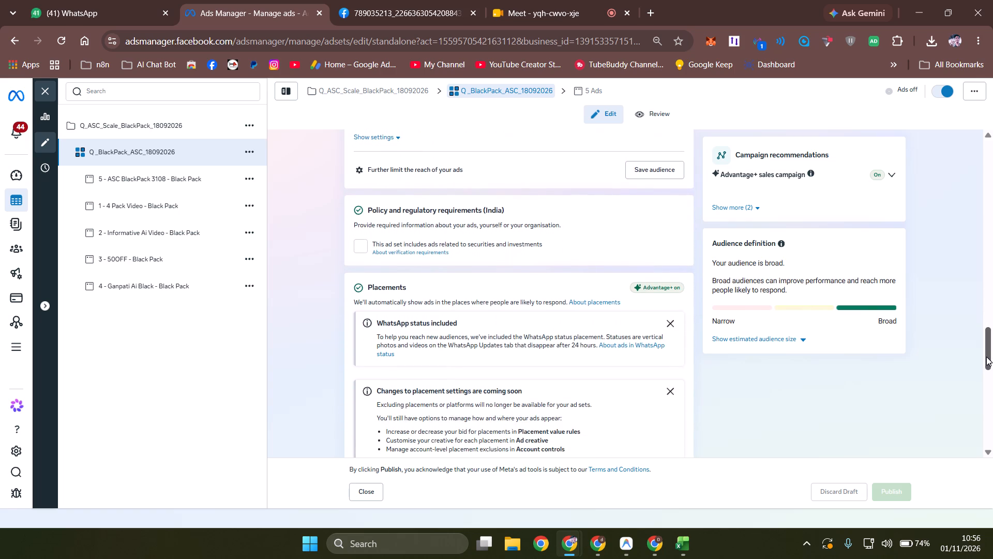
{"action": "left_click_drag", "start_coordinate": [986, 357], "coordinate": [992, 319]}
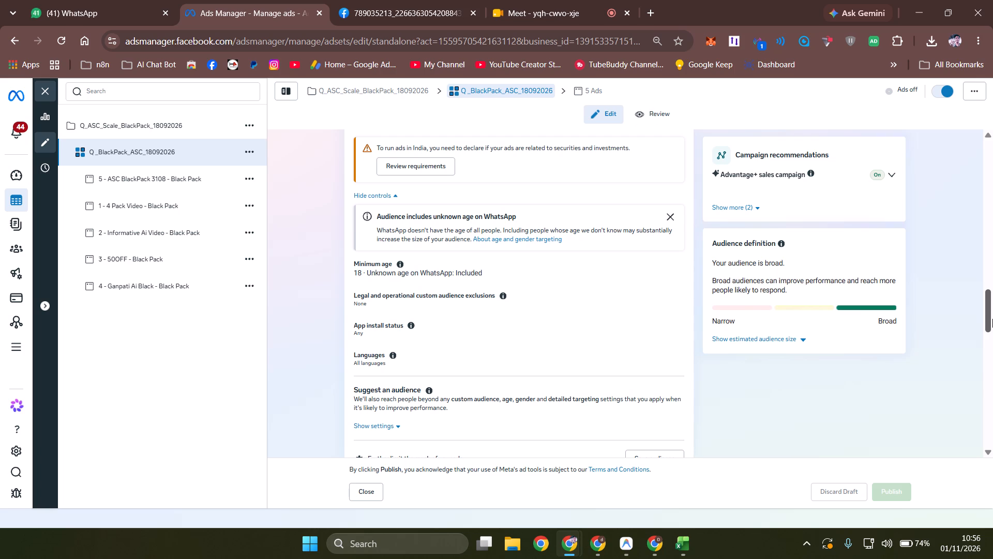
{"action": "left_click_drag", "start_coordinate": [992, 319], "coordinate": [992, 296]}
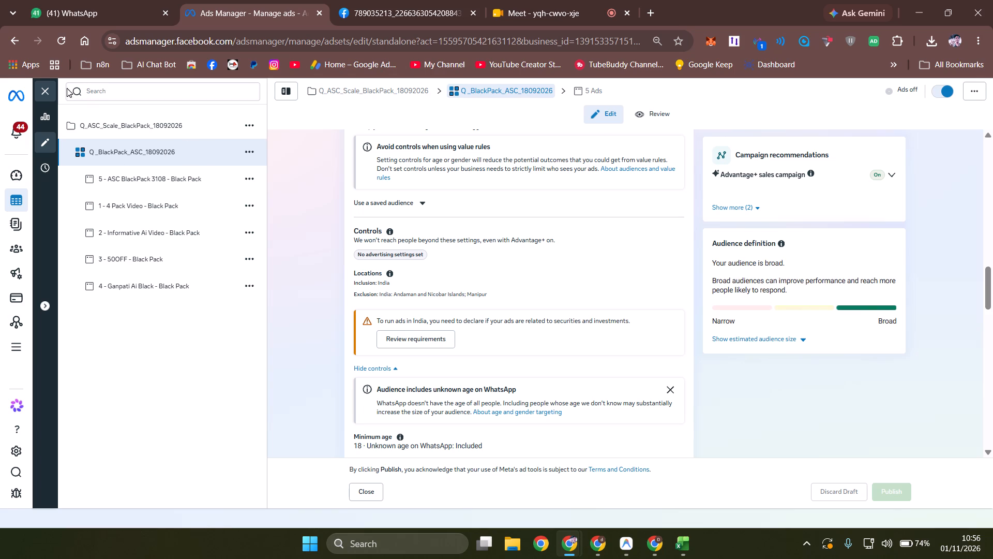
{"action": "left_click", "coordinate": [51, 90]}
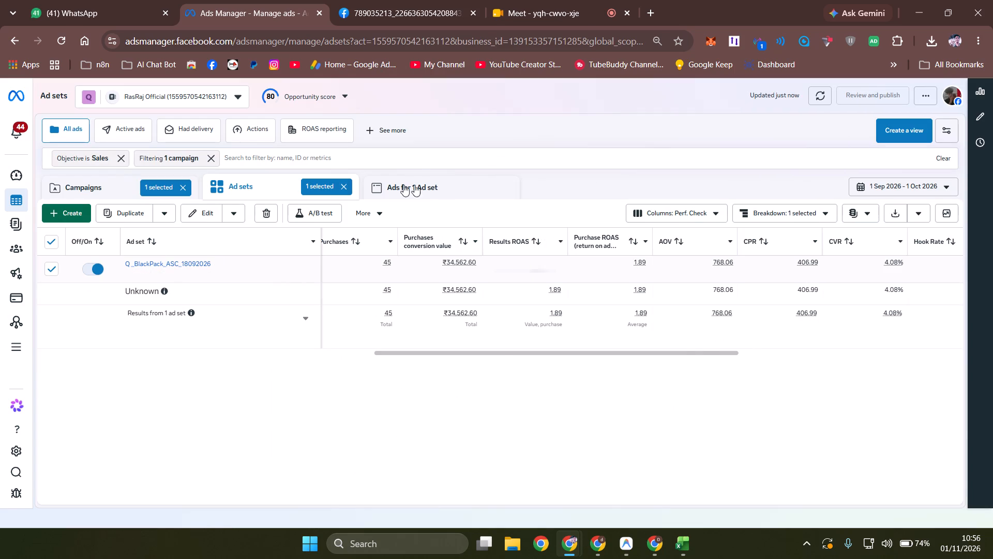
Replace the Audience segments breakdown with Age on the ads of the selected BlackPack ad set, searching for "age".
{"action": "left_click", "coordinate": [449, 186]}
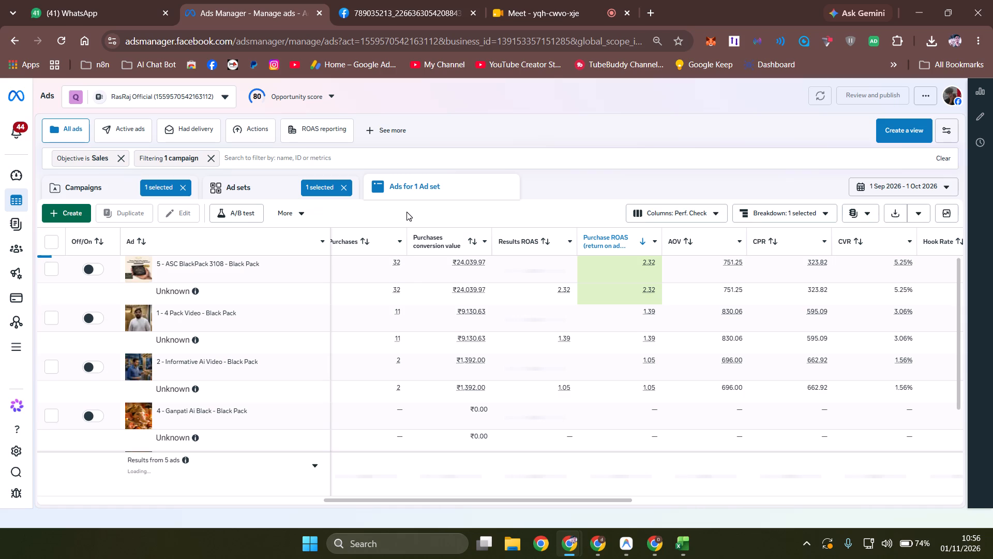
{"action": "left_click", "coordinate": [765, 218]}
{"action": "left_click", "coordinate": [765, 266]}
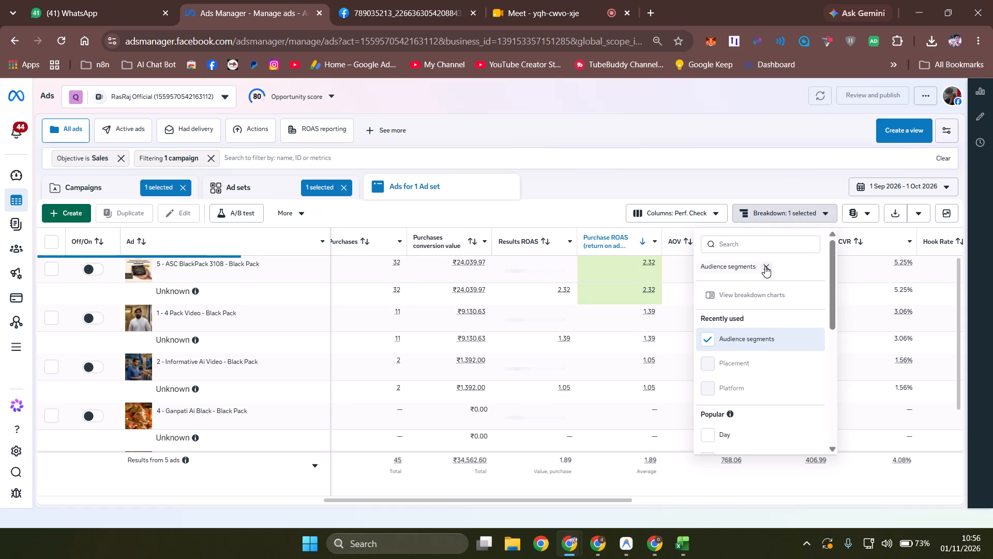
{"action": "left_click", "coordinate": [747, 246]}
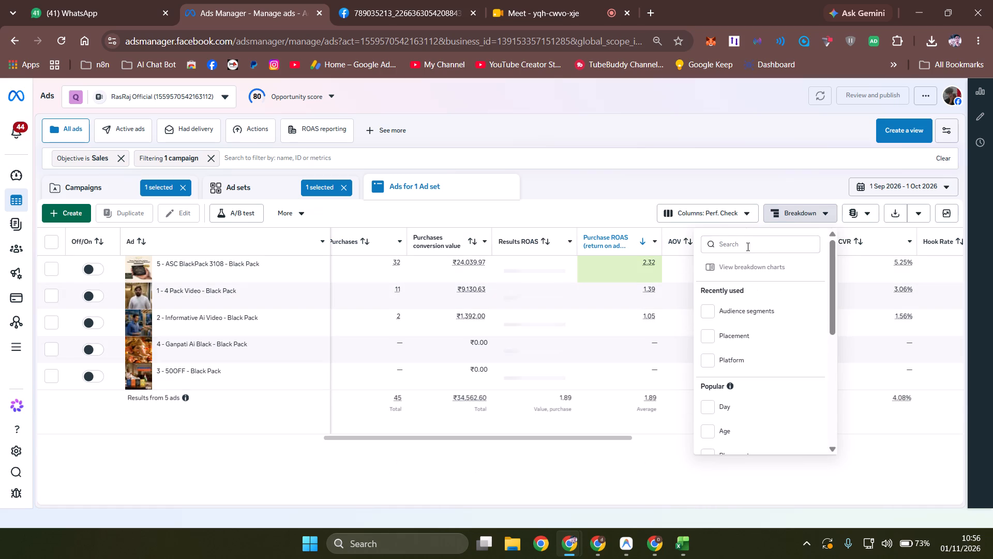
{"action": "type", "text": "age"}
{"action": "left_click", "coordinate": [742, 268]}
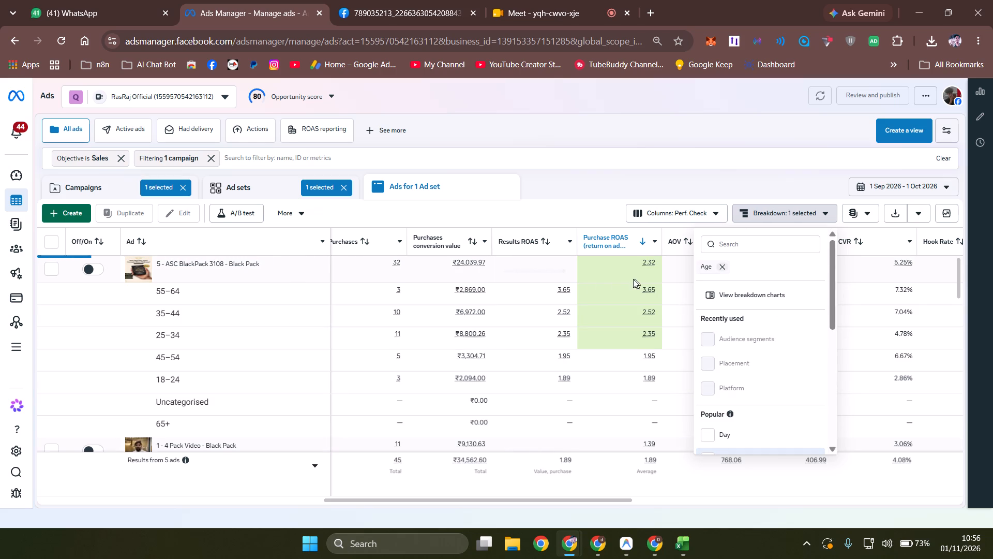
{"action": "left_click", "coordinate": [581, 184]}
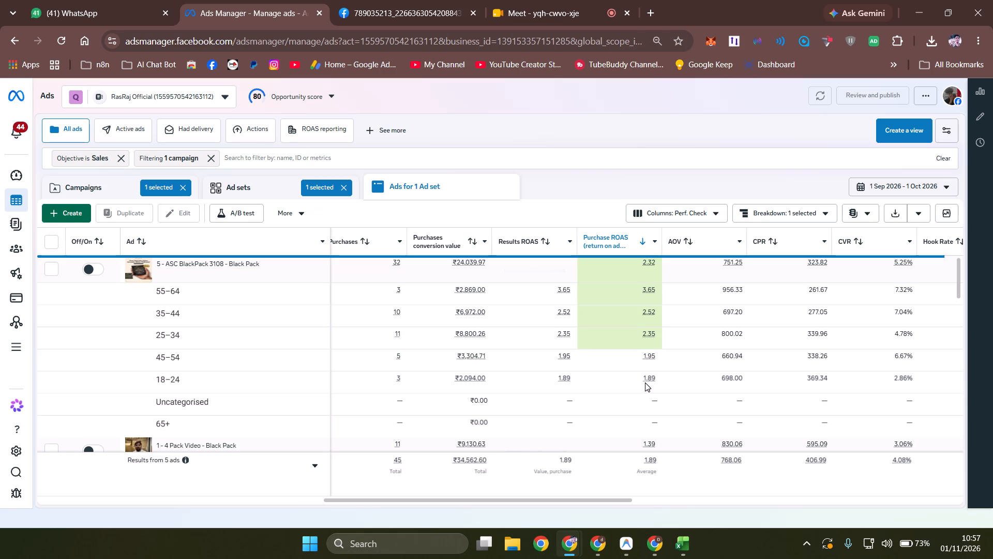
Compare purchases, conversion value and purchase ROAS by age group across the BlackPack ads.
{"action": "scroll", "coordinate": [641, 389], "scroll_direction": "down", "scroll_amount": 2}
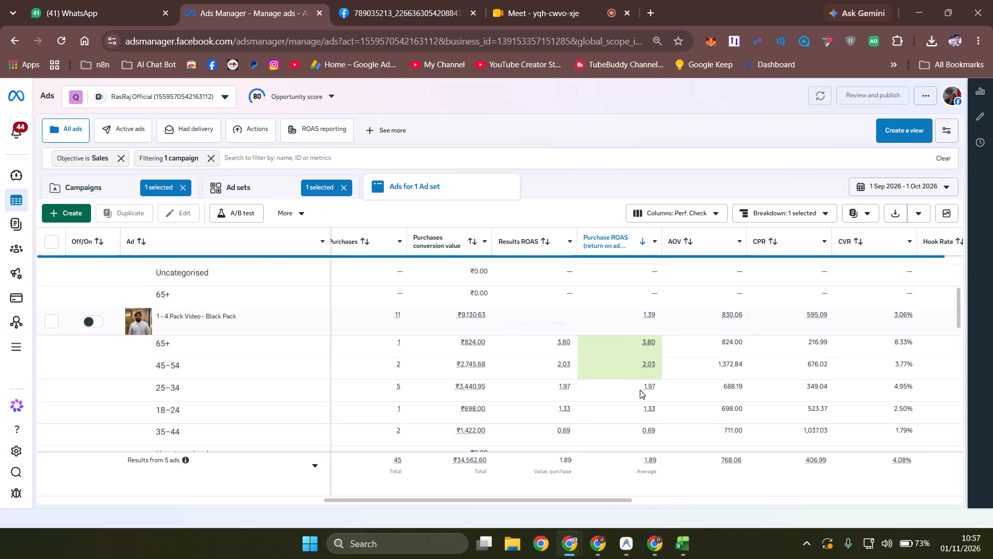
{"action": "scroll", "coordinate": [640, 390], "scroll_direction": "down", "scroll_amount": 1}
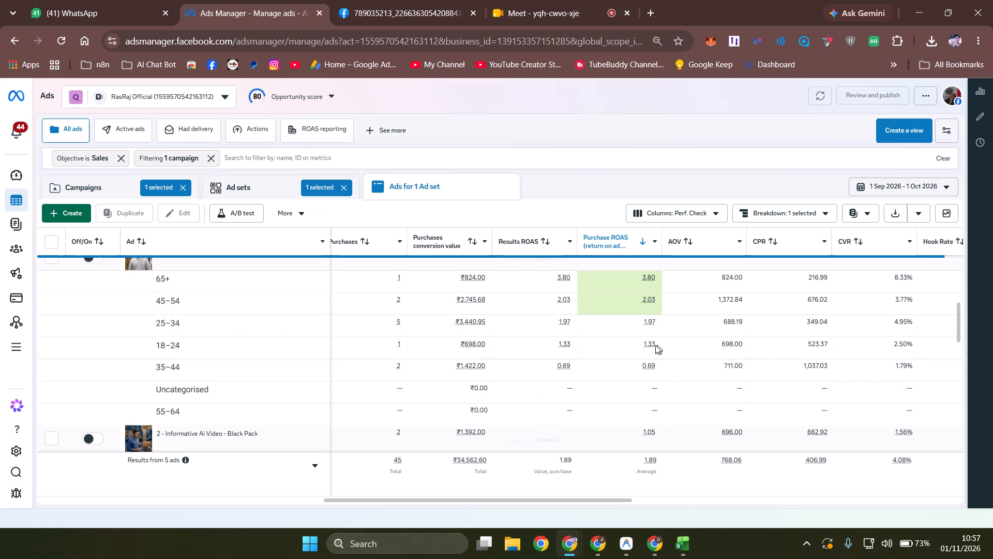
{"action": "scroll", "coordinate": [643, 390], "scroll_direction": "down", "scroll_amount": 1}
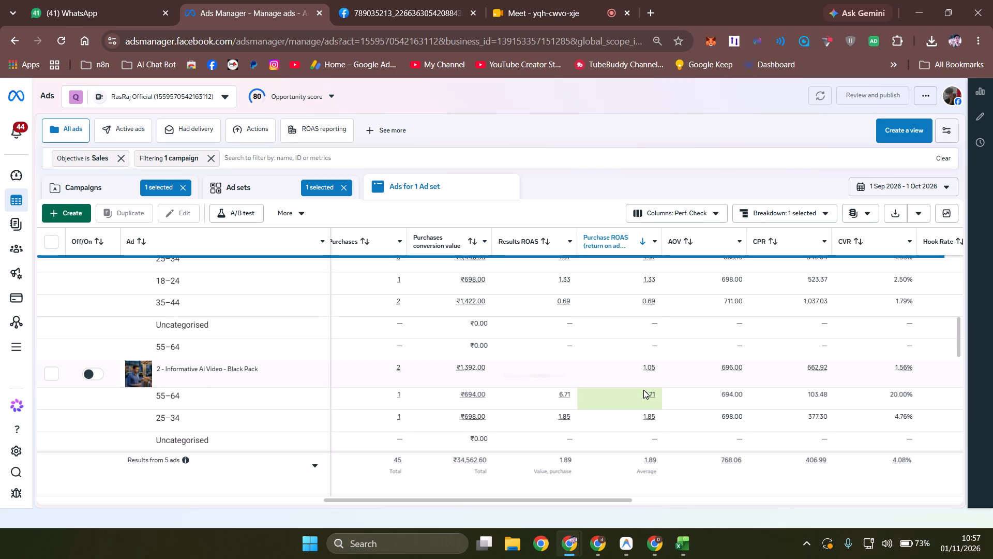
{"action": "scroll", "coordinate": [643, 390], "scroll_direction": "down", "scroll_amount": 1}
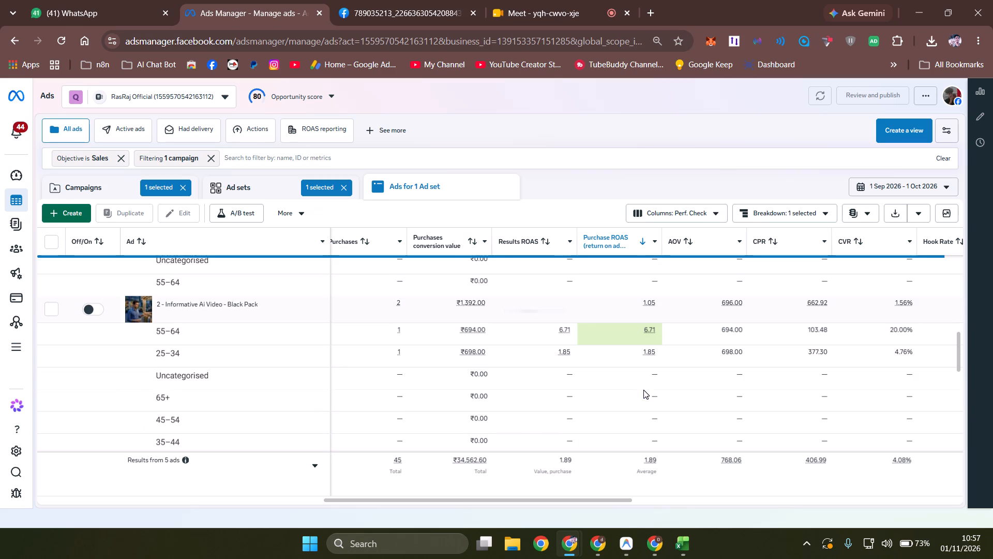
{"action": "scroll", "coordinate": [446, 336], "scroll_direction": "up", "scroll_amount": 1}
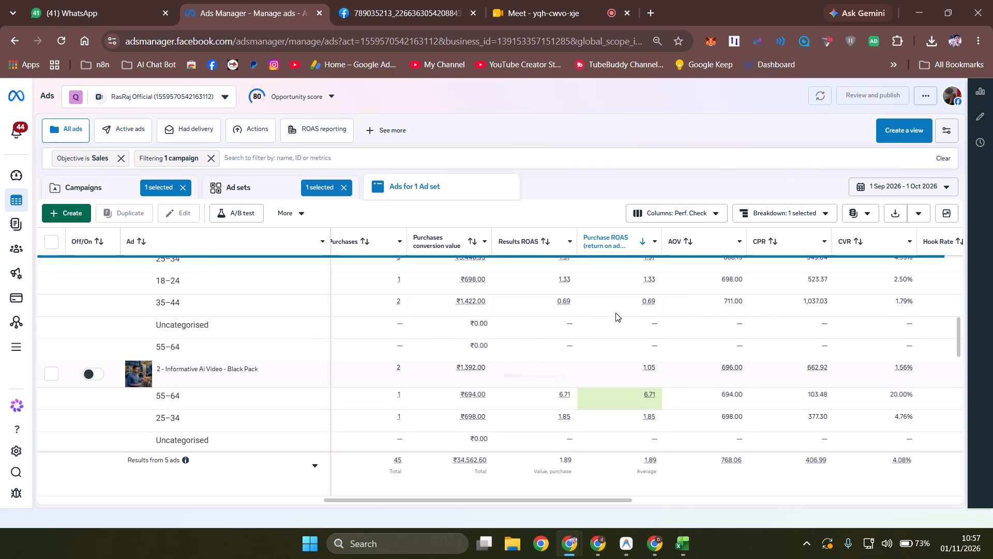
{"action": "scroll", "coordinate": [650, 315], "scroll_direction": "down", "scroll_amount": 1}
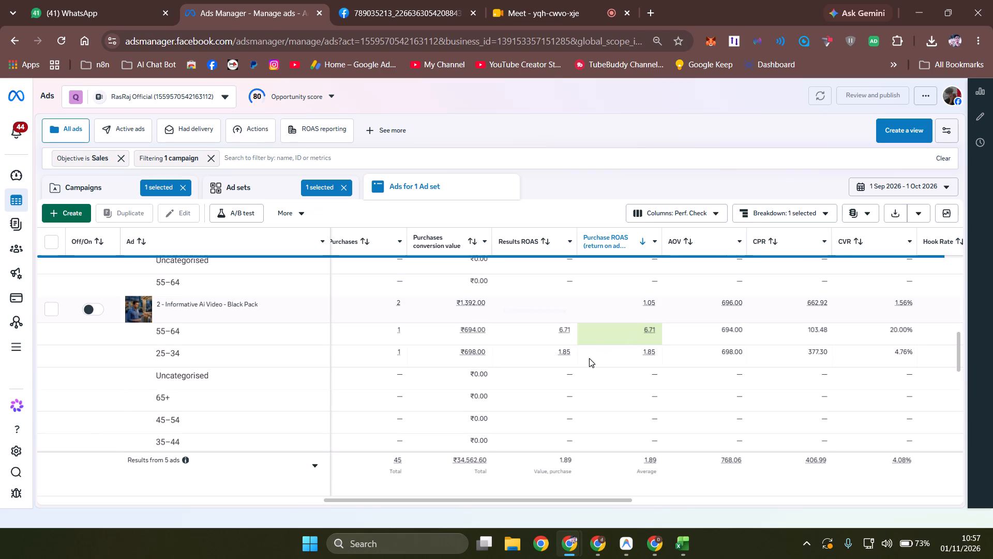
{"action": "scroll", "coordinate": [589, 358], "scroll_direction": "down", "scroll_amount": 3}
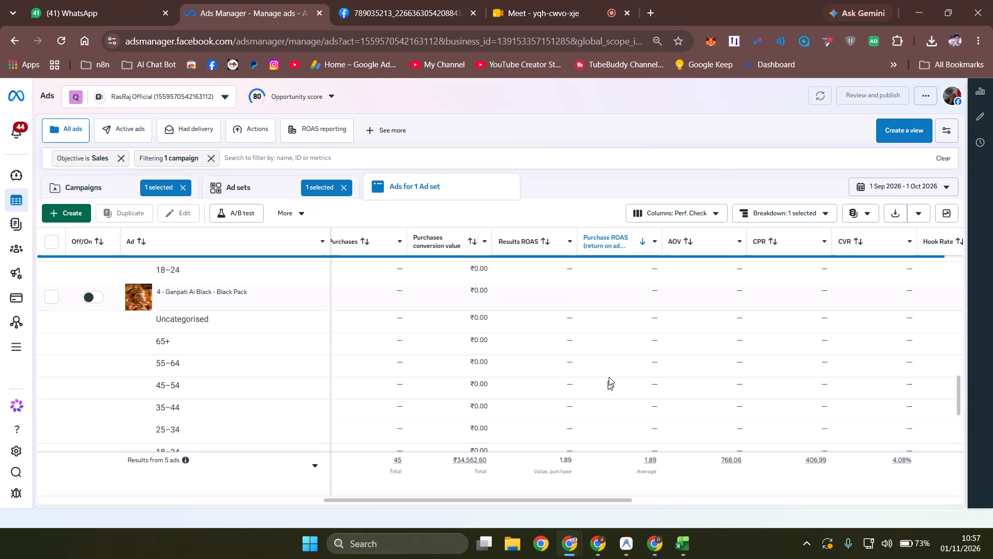
{"action": "scroll", "coordinate": [618, 350], "scroll_direction": "up", "scroll_amount": 16}
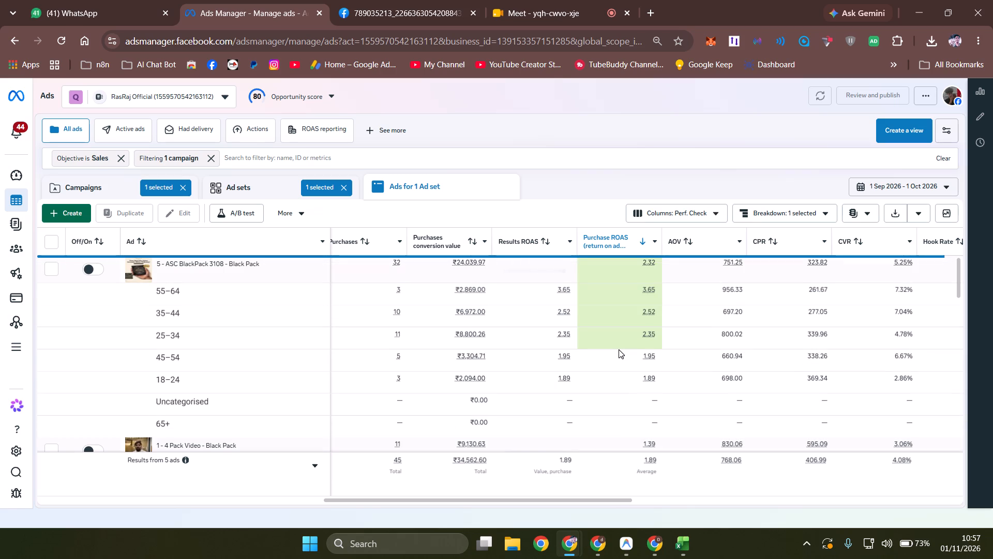
{"action": "scroll", "coordinate": [619, 349], "scroll_direction": "up", "scroll_amount": 3}
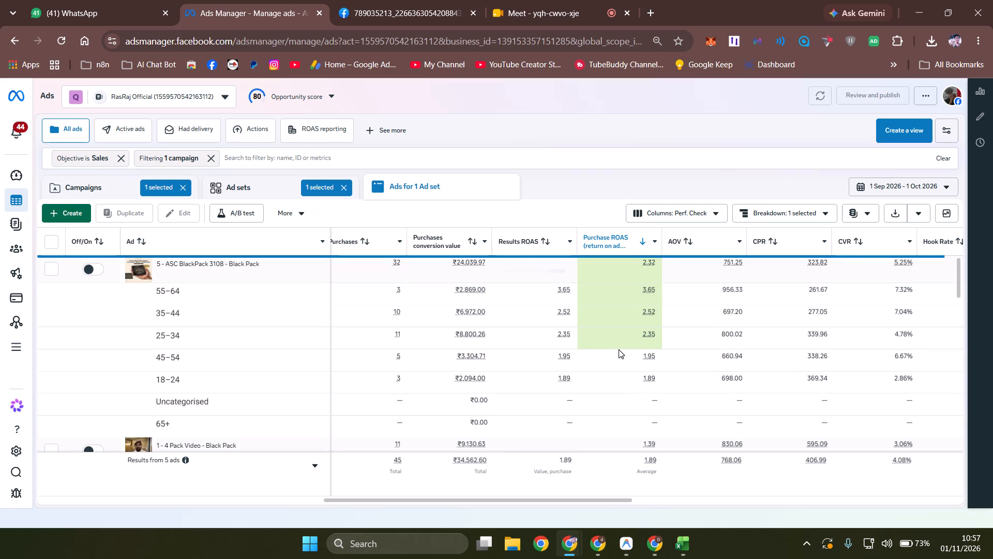